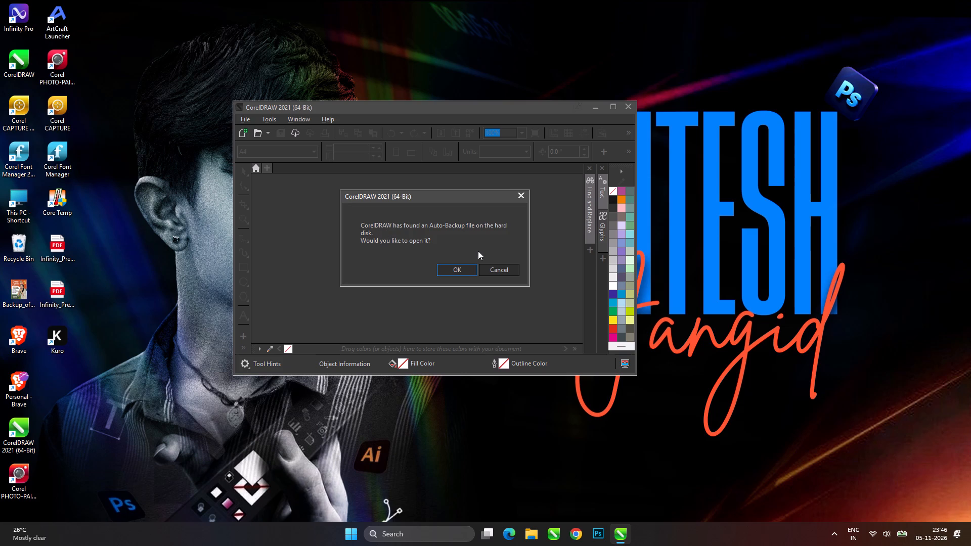
Decline opening the Auto-Backup file found at startup.
click(487, 262)
triple_click(488, 268)
triple_click(488, 268)
triple_click(488, 268)
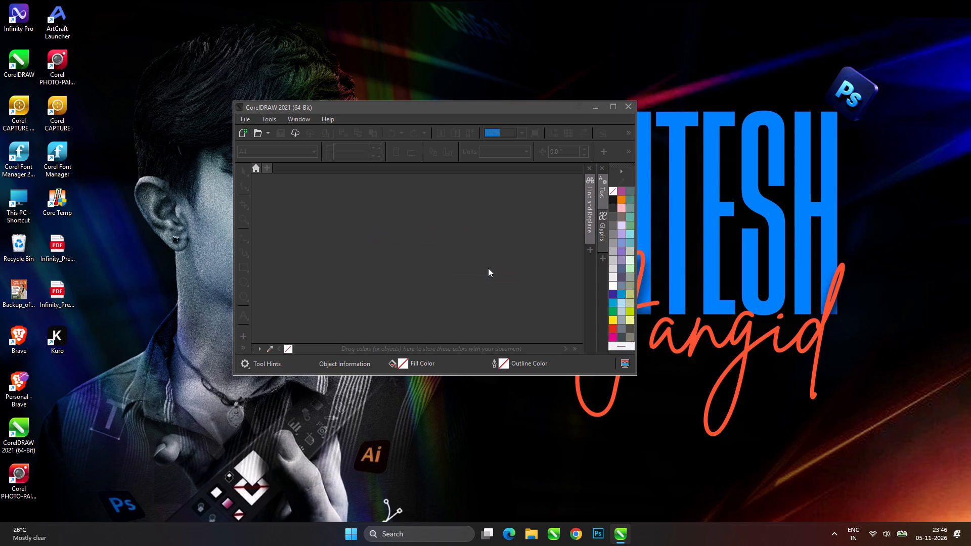
triple_click(488, 268)
triple_click(488, 268)
double_click(488, 268)
Maximize the window and create a new one-page RGB document, 3000 × 3000 px at 300 dpi, named Untitled-1.
click(267, 166)
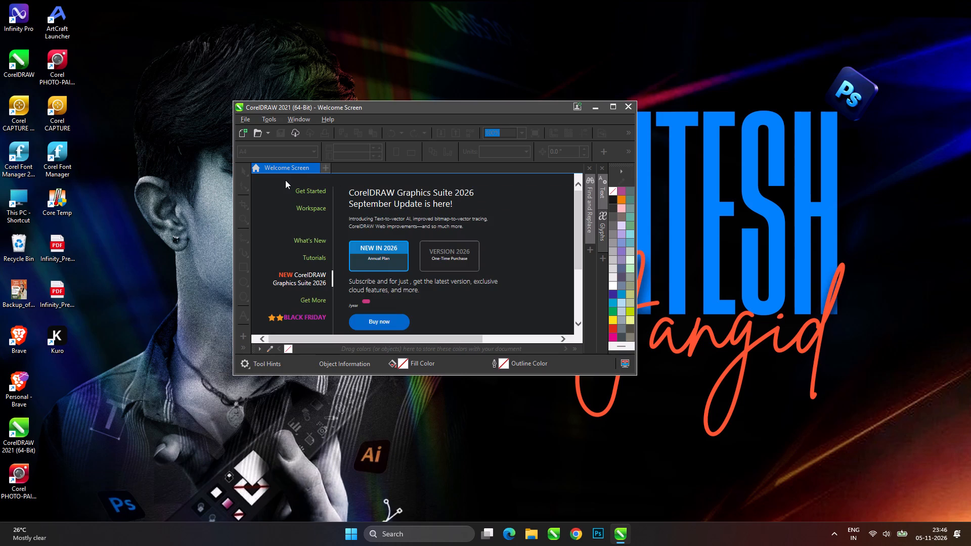
click(613, 105)
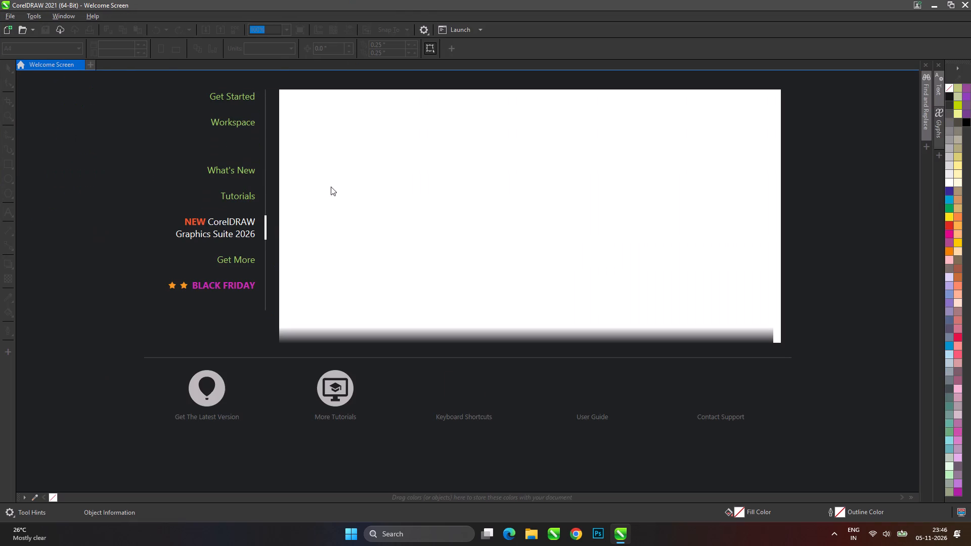
click(235, 101)
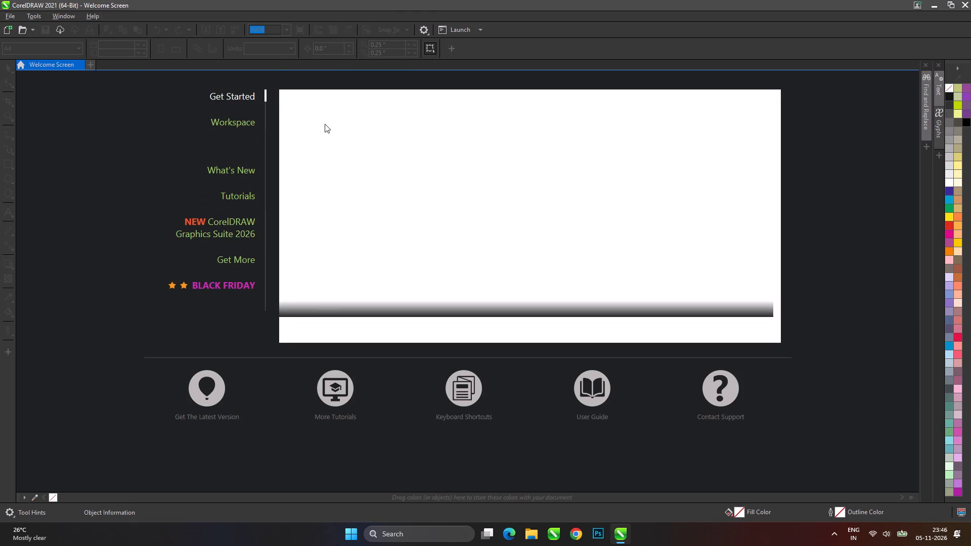
click(231, 100)
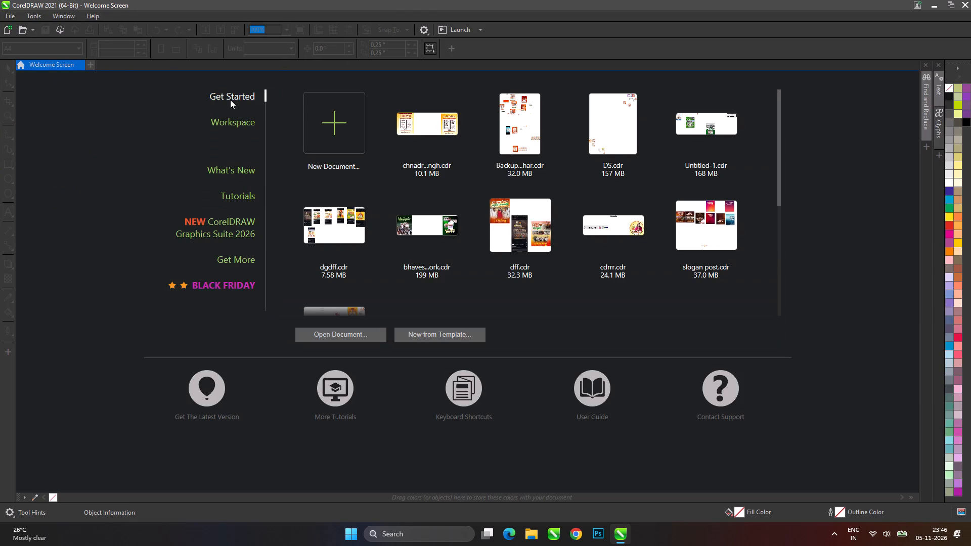
click(341, 127)
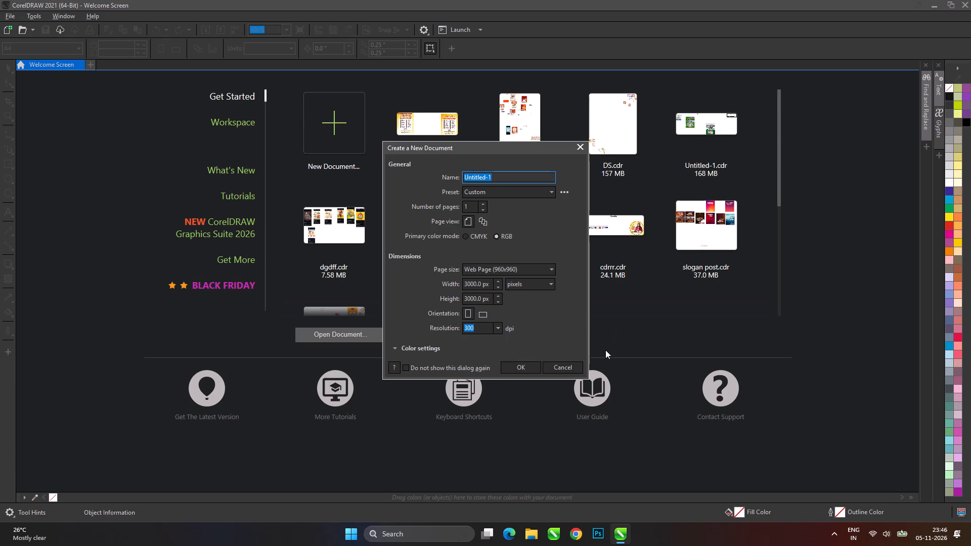
click(532, 368)
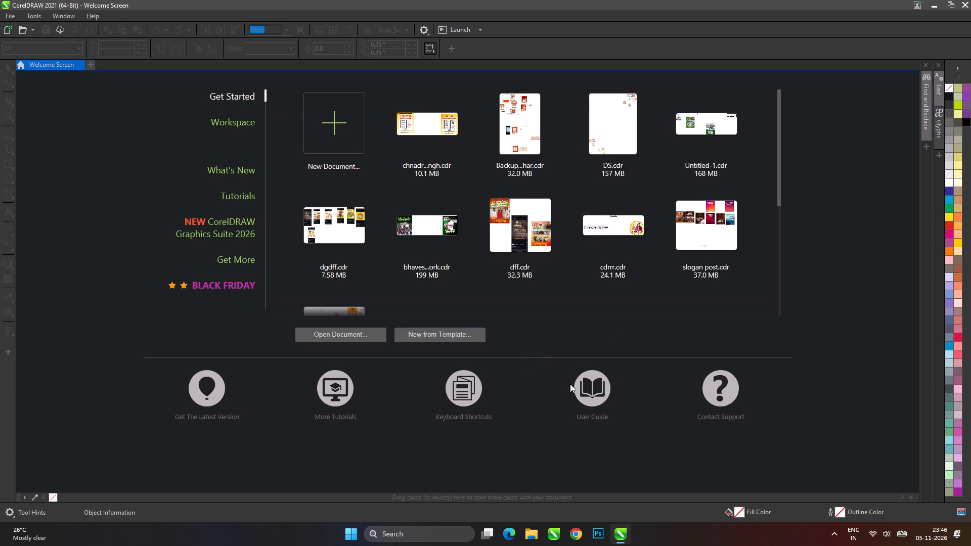
Switch to Google Chrome and open the profile labelled "Your Chrome".
click(580, 534)
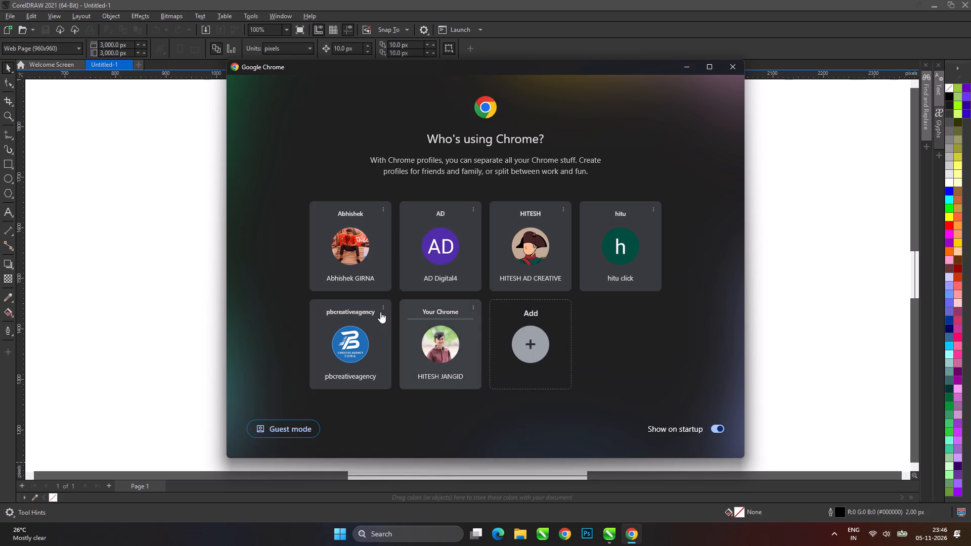
click(445, 365)
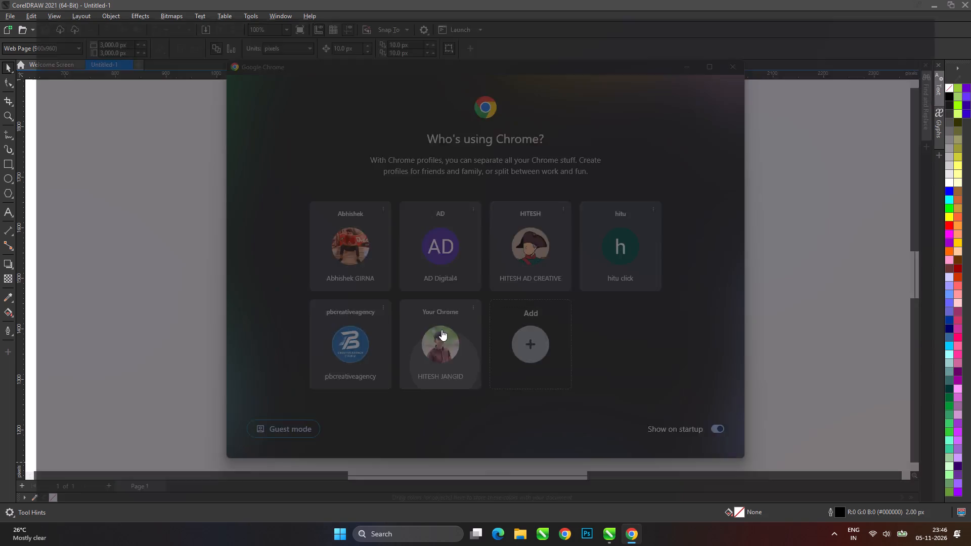
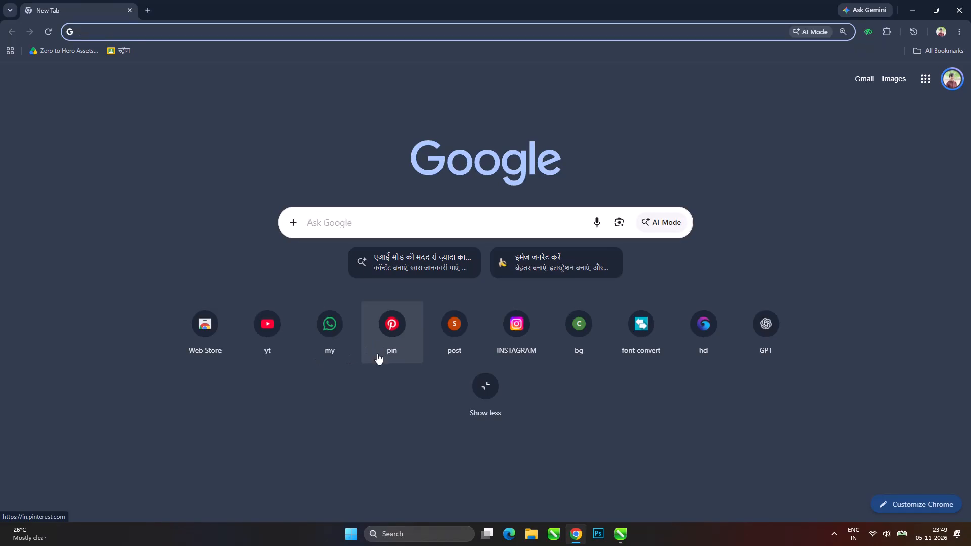
Open Pinterest in the browser.
click(391, 353)
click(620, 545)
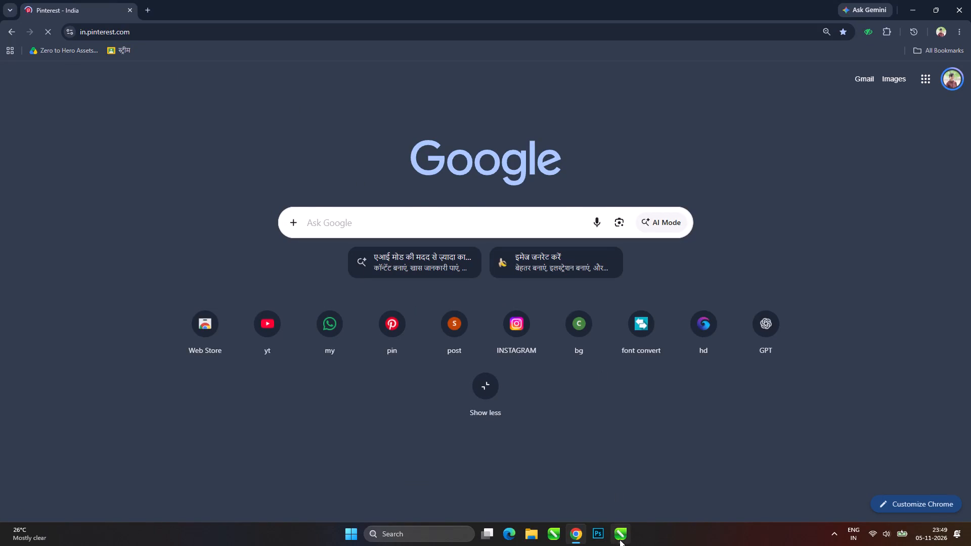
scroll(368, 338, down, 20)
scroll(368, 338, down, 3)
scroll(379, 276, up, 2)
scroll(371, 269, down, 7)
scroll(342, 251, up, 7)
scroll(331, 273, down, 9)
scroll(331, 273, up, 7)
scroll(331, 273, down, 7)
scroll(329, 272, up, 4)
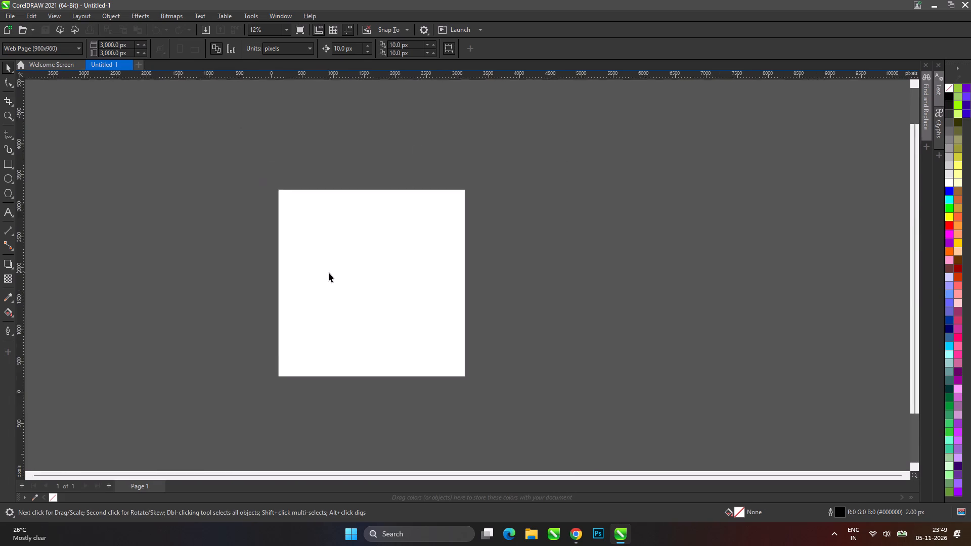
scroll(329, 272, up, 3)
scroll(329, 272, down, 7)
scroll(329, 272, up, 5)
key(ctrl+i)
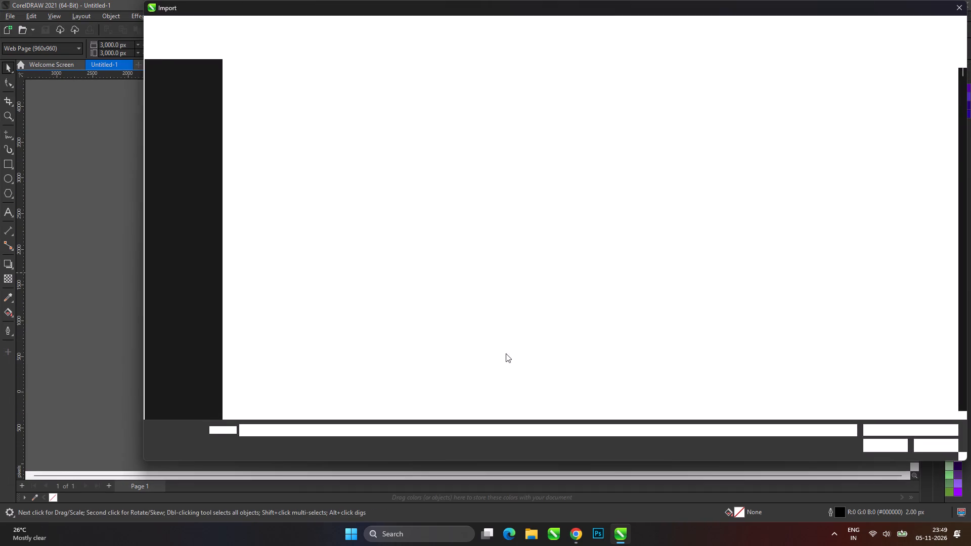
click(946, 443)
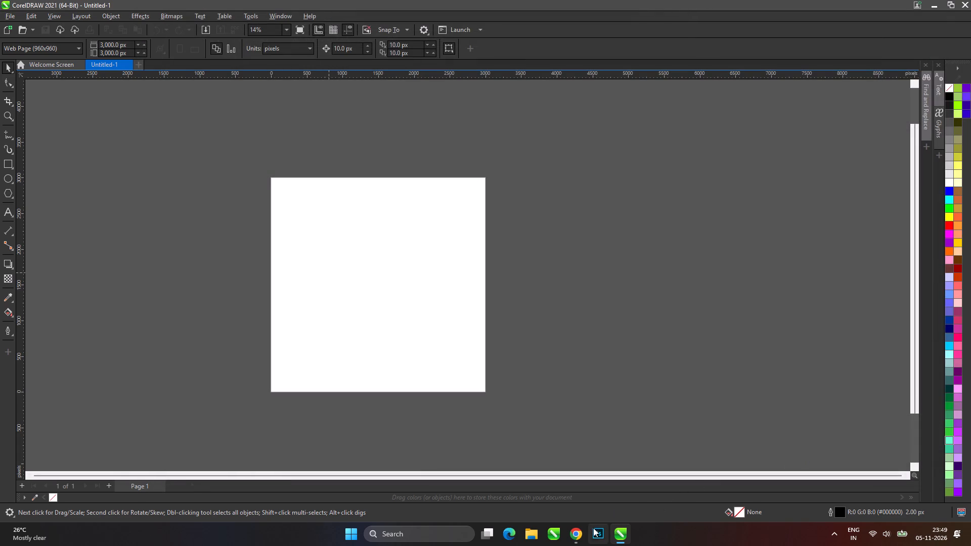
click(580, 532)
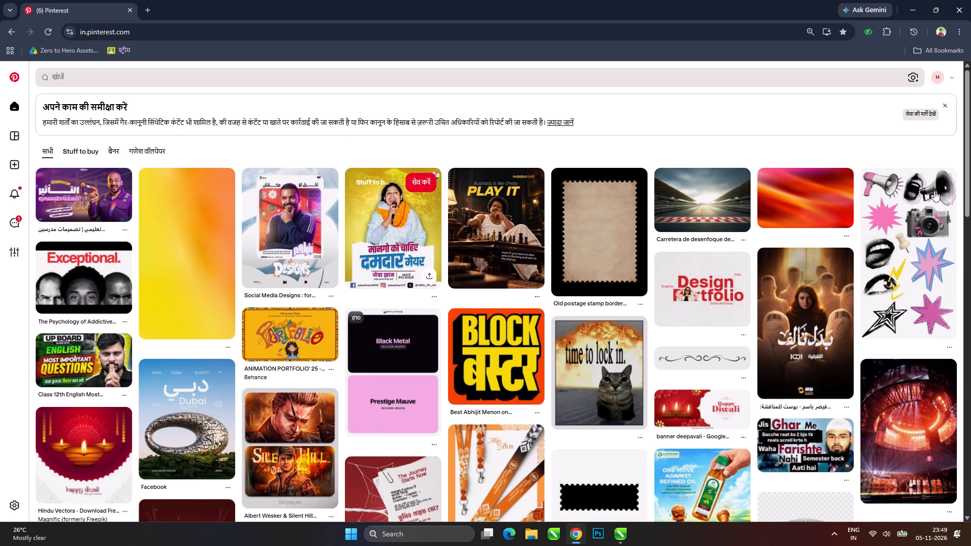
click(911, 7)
Start opening an existing drawing in CorelDRAW.
scroll(470, 250, down, 4)
scroll(462, 251, up, 3)
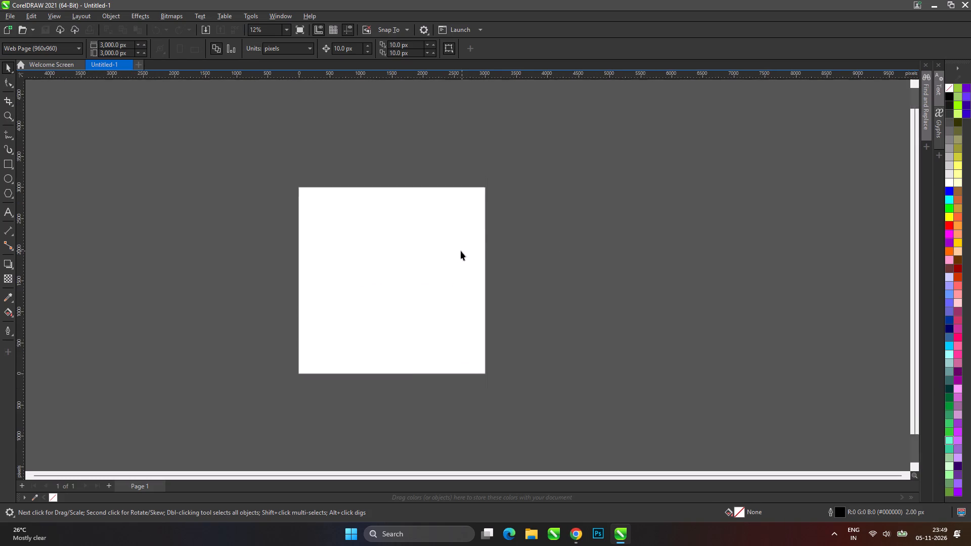
scroll(460, 251, down, 4)
key(ctrl+o)
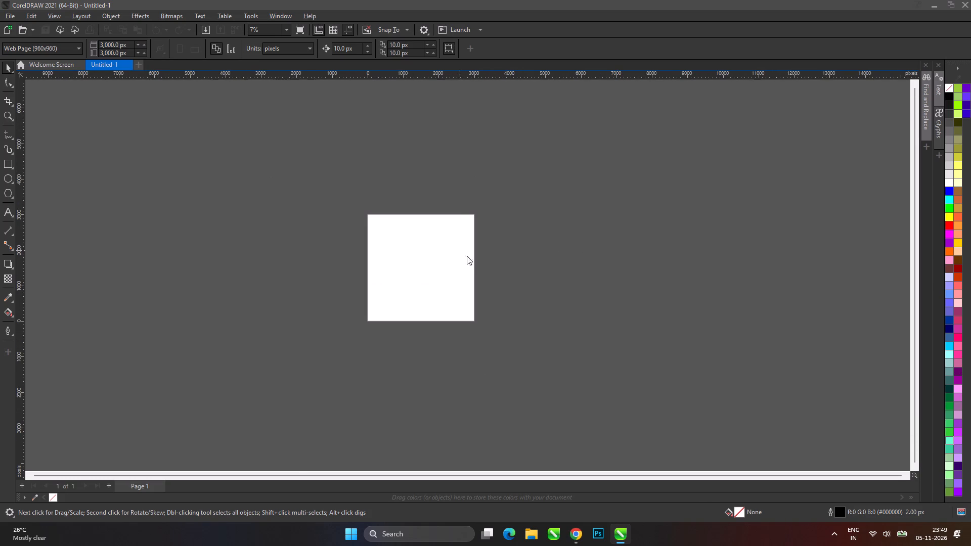
Switch to Google Chrome and open WhatsApp Web in a new tab.
click(567, 542)
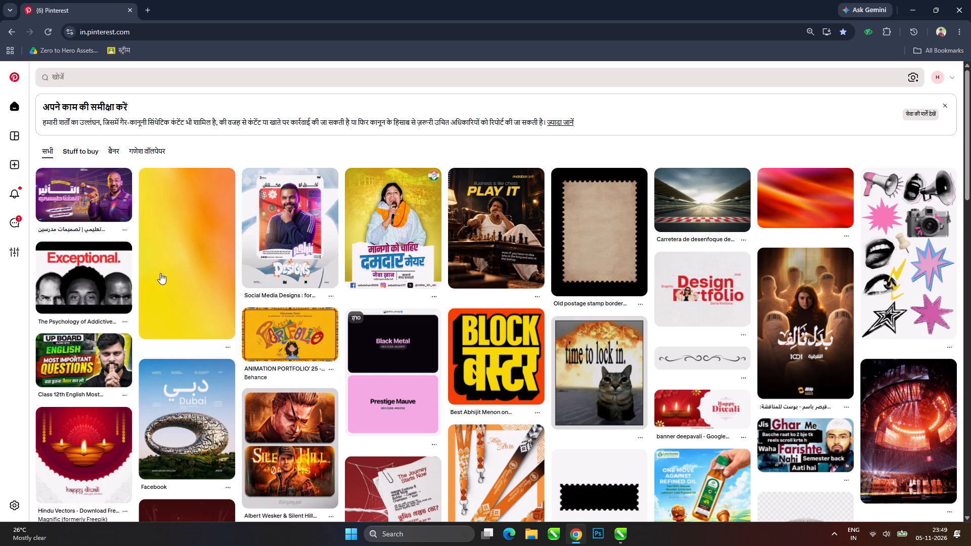
click(157, 6)
click(150, 6)
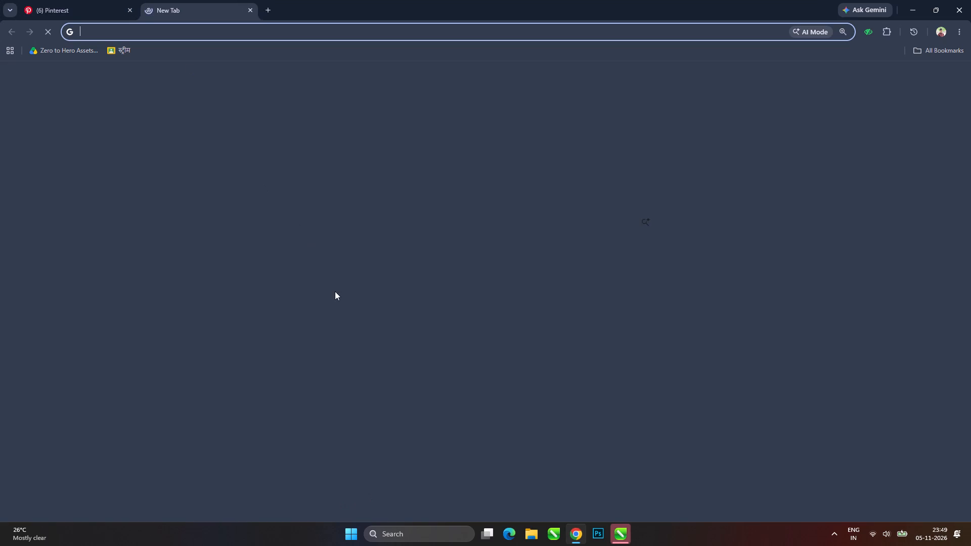
click(334, 336)
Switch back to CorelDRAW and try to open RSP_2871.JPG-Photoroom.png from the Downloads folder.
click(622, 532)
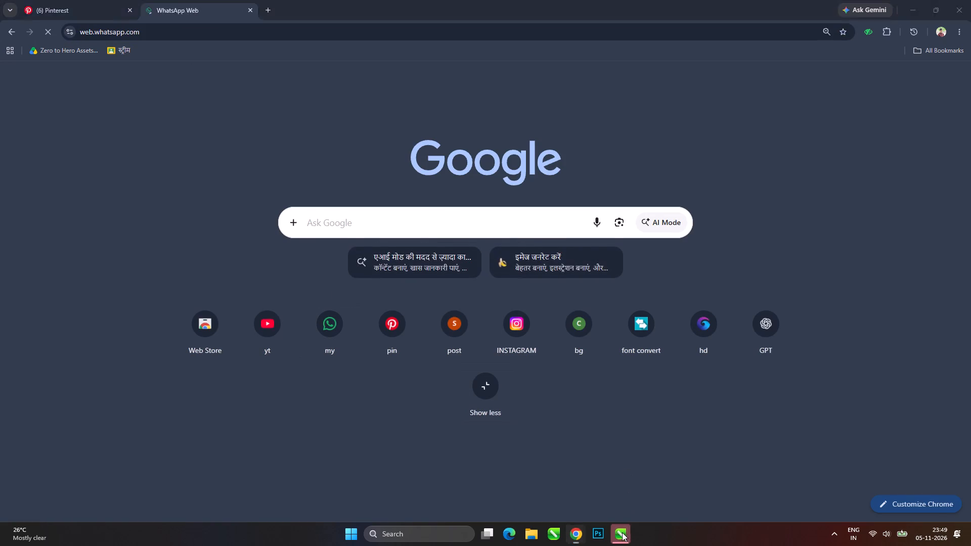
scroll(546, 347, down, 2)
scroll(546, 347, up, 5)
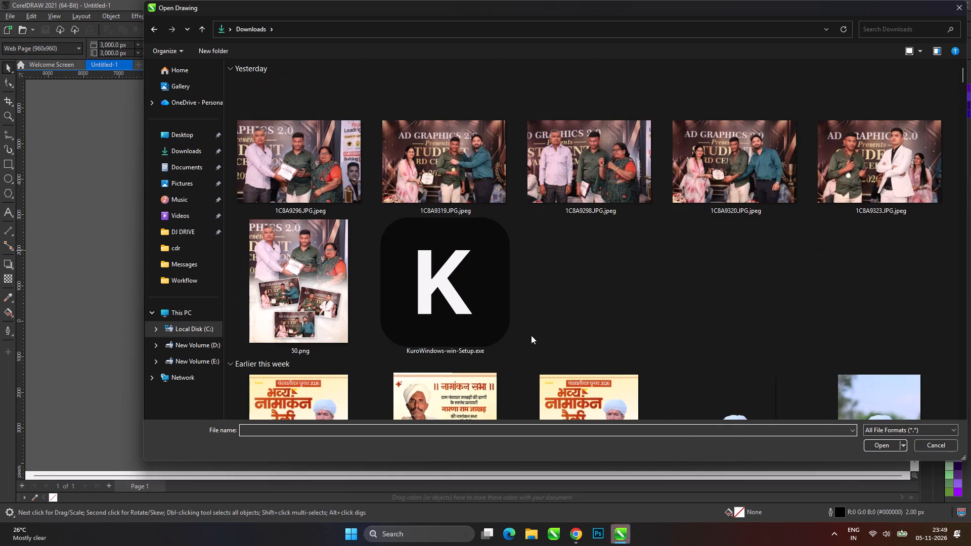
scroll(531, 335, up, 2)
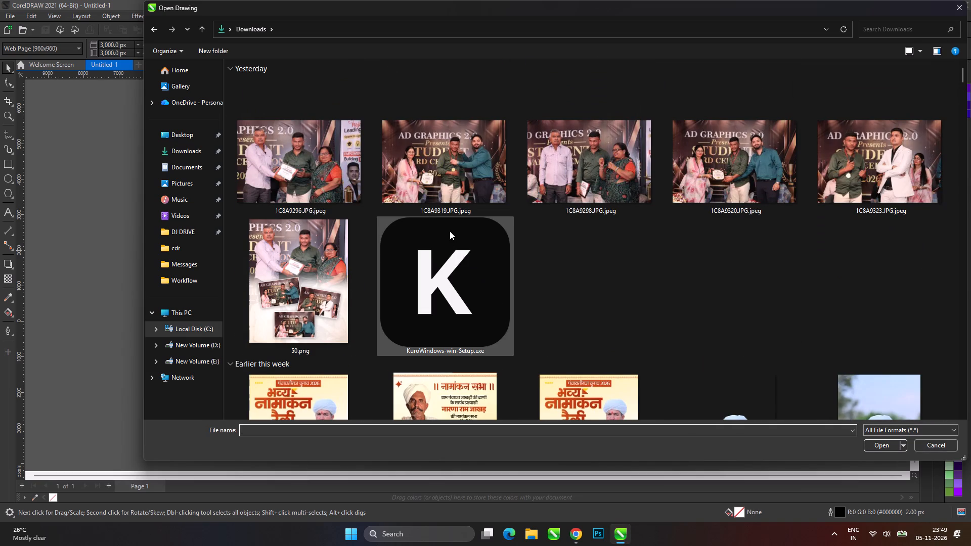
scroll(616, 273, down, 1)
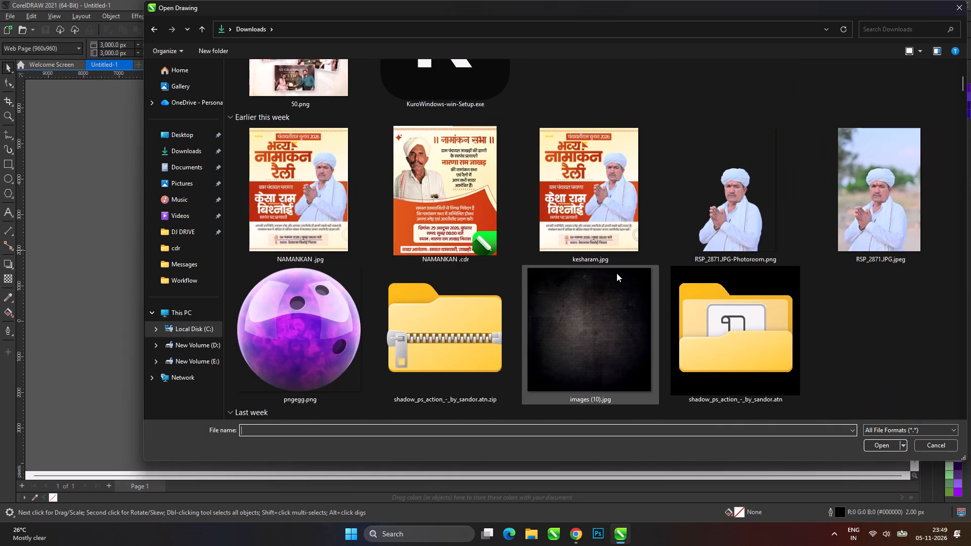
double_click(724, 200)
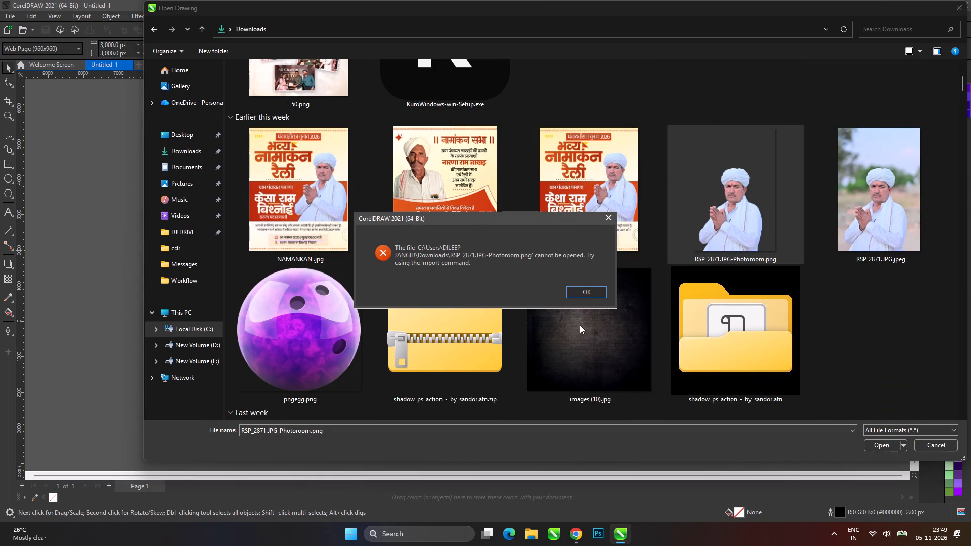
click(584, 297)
Look through the Downloads and Documents folders for the slogan design file, including the names starting with S.
scroll(625, 306, down, 5)
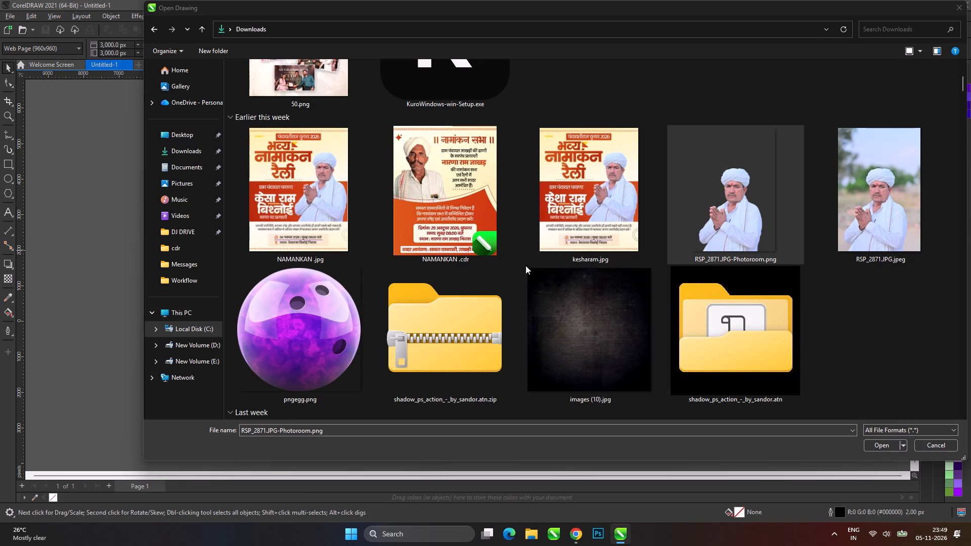
scroll(454, 248, up, 1)
scroll(562, 248, down, 6)
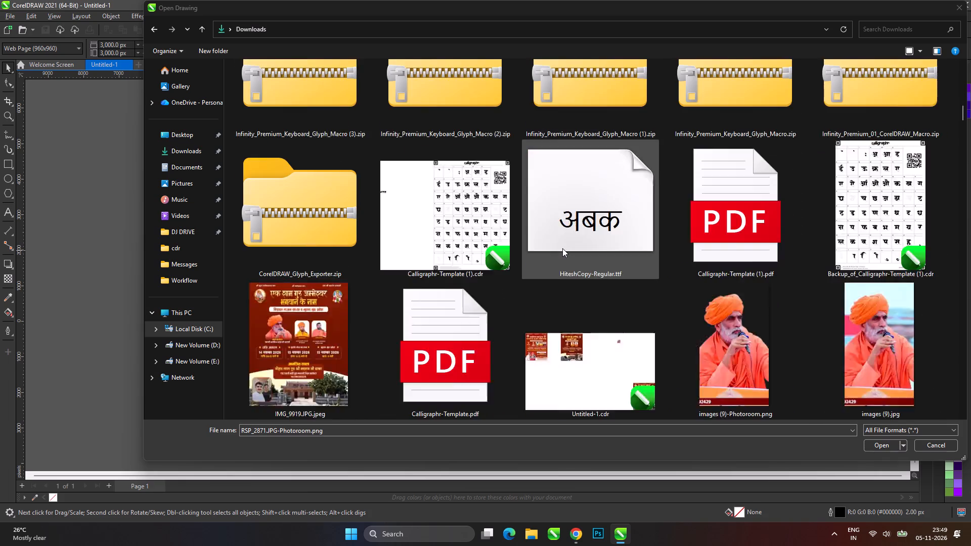
scroll(562, 248, down, 1)
scroll(561, 248, up, 1)
click(186, 167)
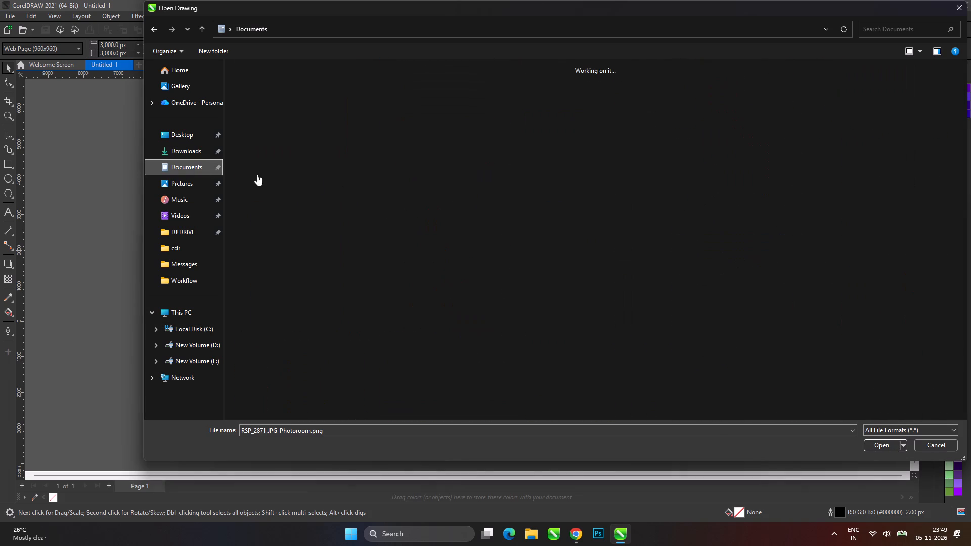
click(587, 194)
text(ss)
key(s)
key(s)
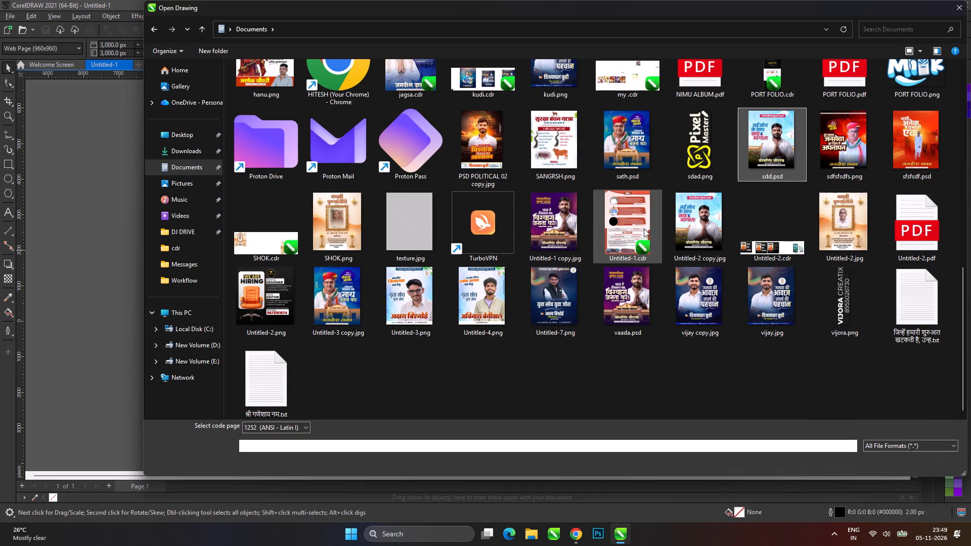
text(ss)
key(s)
key(s)
key(s)
Find slogan post.cdr in the Pictures folder and open it.
click(200, 185)
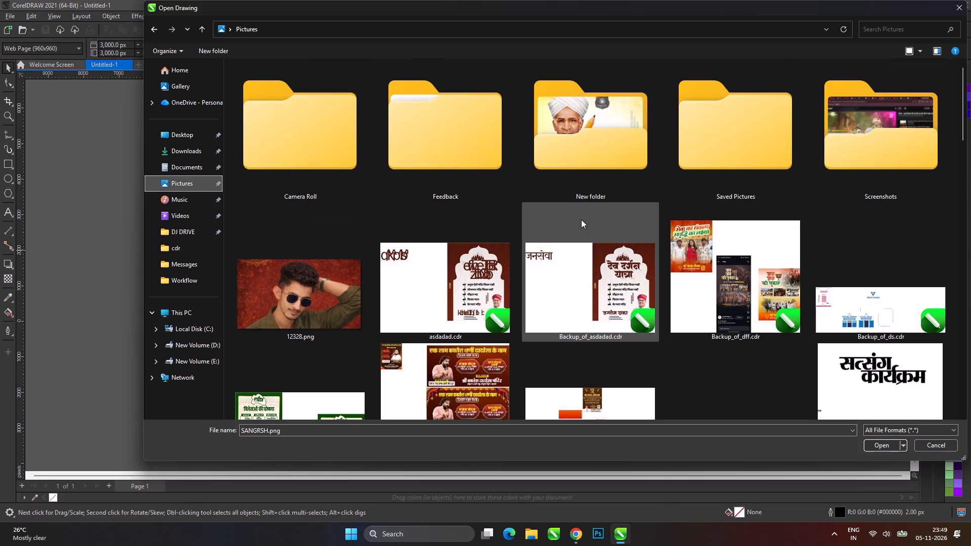
text(ss)
click(581, 219)
key(s)
text(ss)
key(s)
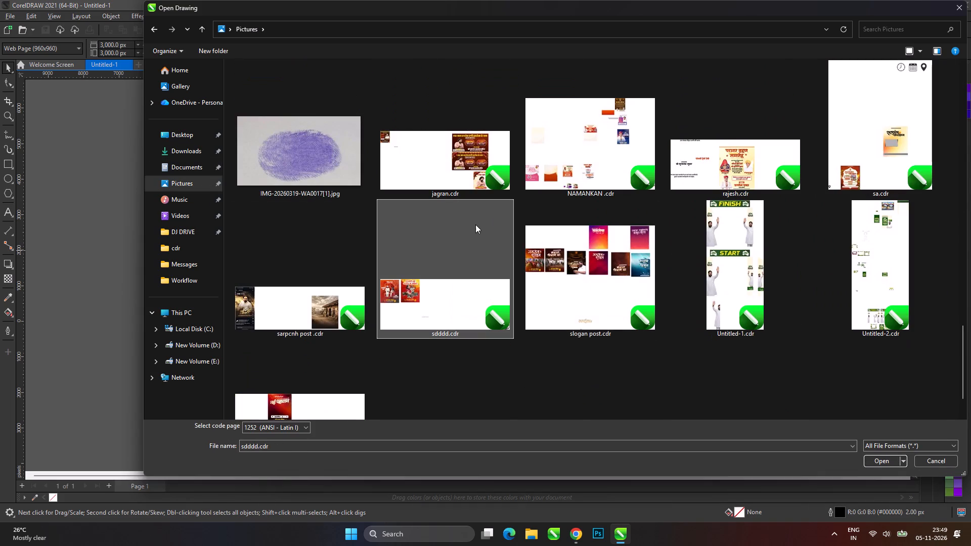
key(s)
key(s)
text(ss)
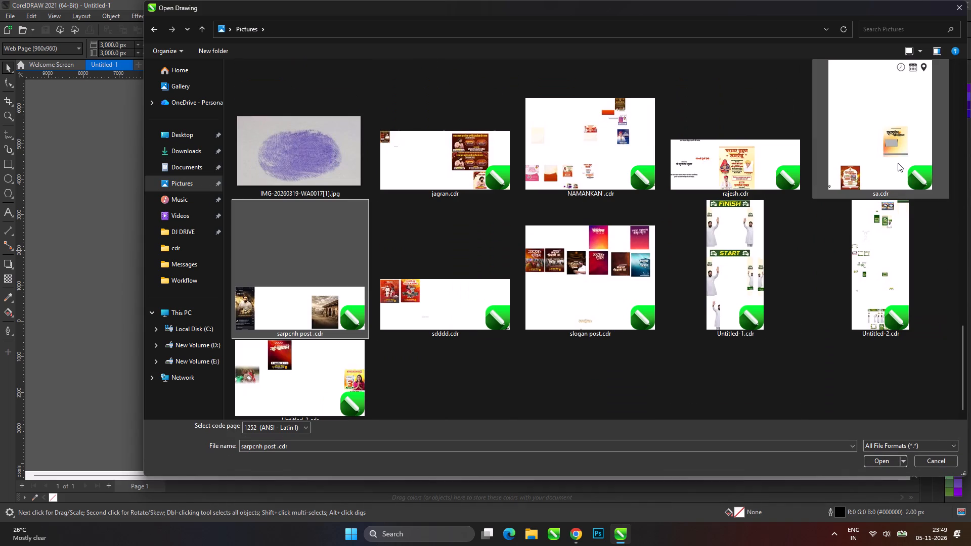
key(s)
double_click(590, 269)
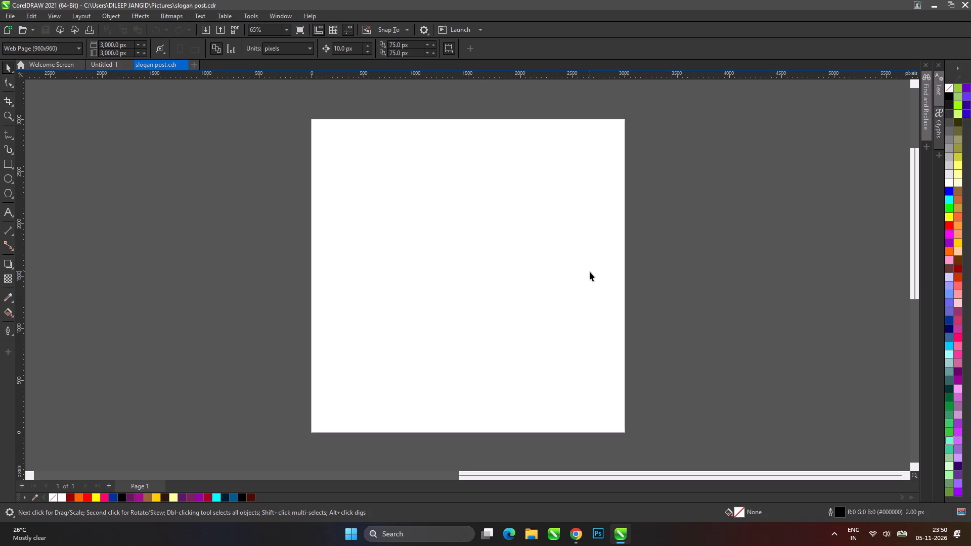
Examine the slogan posters laid out beside the blank page.
scroll(581, 268, down, 9)
scroll(567, 272, up, 1)
scroll(385, 204, down, 9)
scroll(352, 160, up, 2)
scroll(350, 160, down, 8)
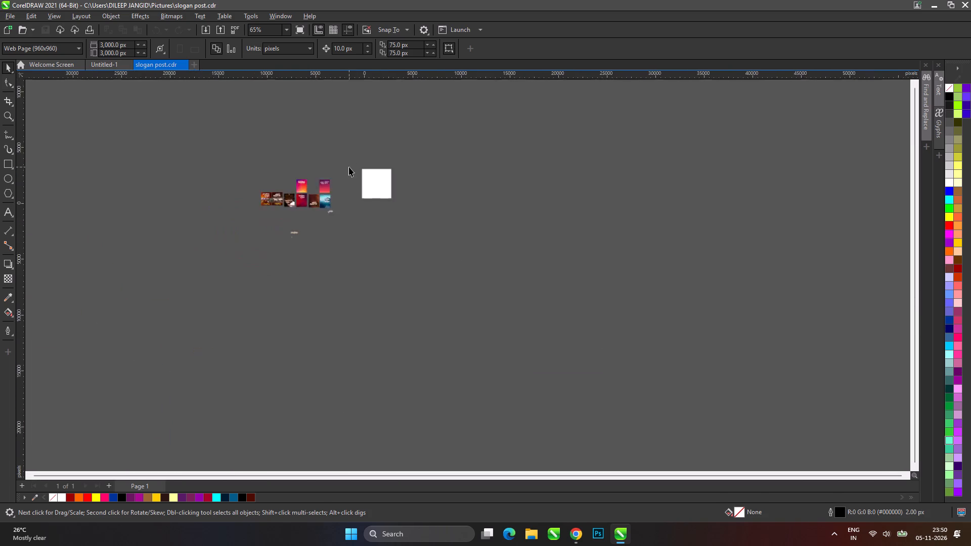
scroll(349, 167, up, 20)
scroll(387, 295, down, 5)
scroll(377, 215, up, 5)
click(434, 187)
scroll(434, 186, down, 5)
scroll(540, 214, up, 5)
click(534, 138)
scroll(429, 156, down, 3)
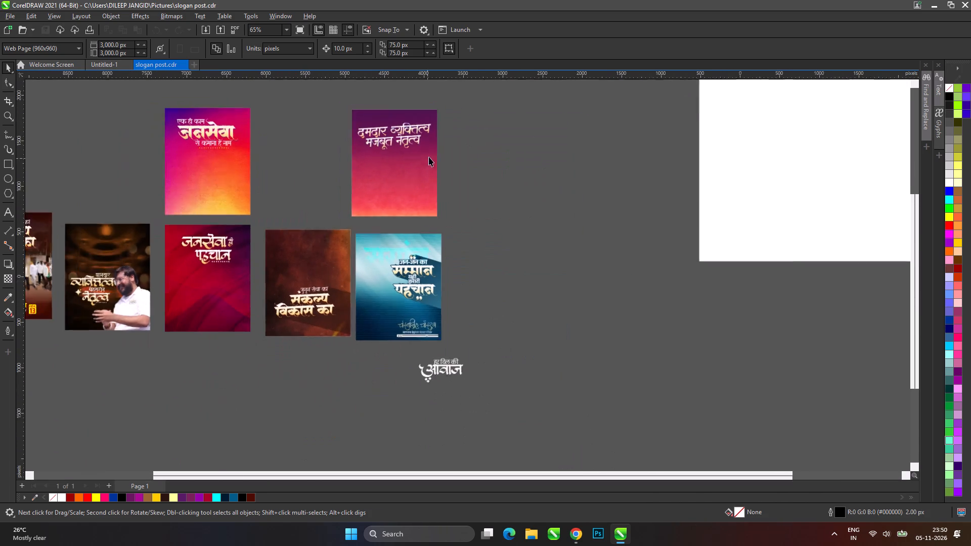
scroll(429, 157, down, 1)
click(473, 123)
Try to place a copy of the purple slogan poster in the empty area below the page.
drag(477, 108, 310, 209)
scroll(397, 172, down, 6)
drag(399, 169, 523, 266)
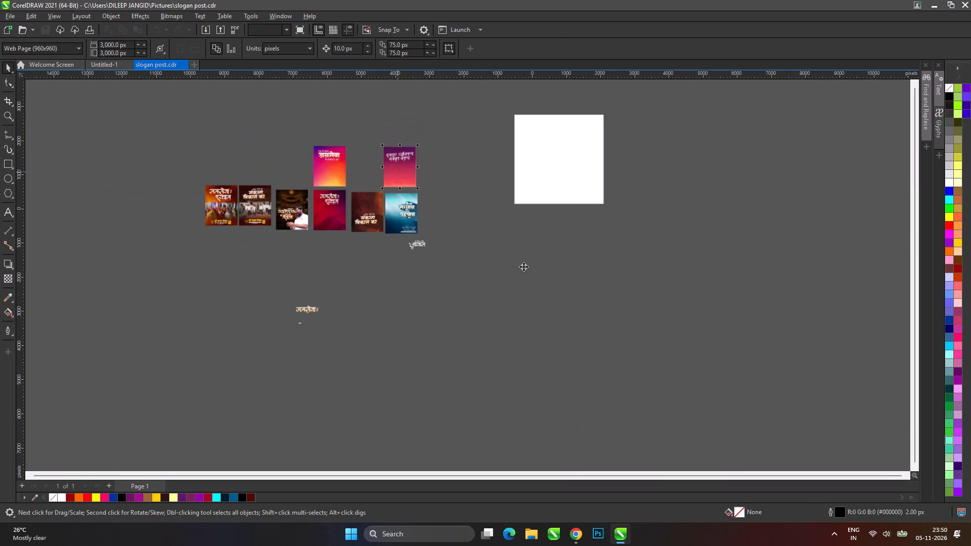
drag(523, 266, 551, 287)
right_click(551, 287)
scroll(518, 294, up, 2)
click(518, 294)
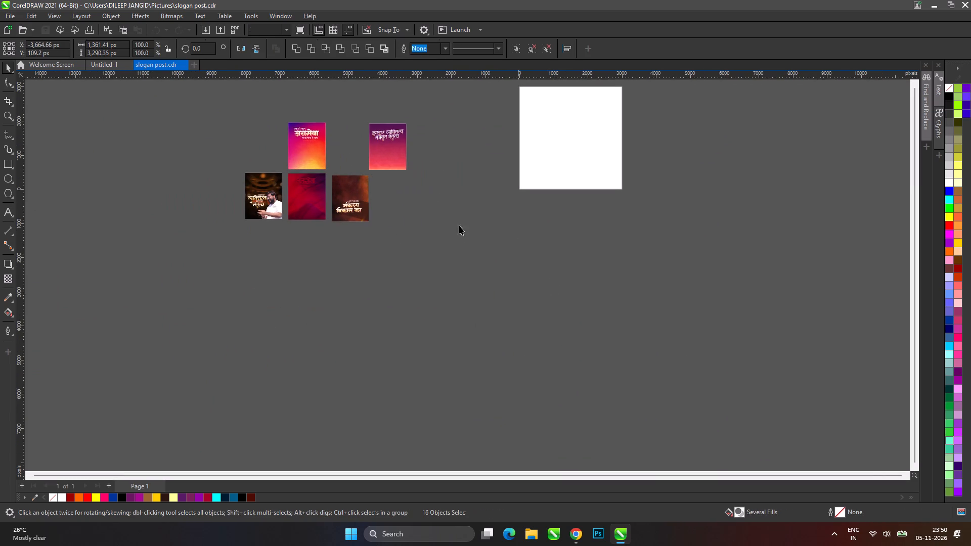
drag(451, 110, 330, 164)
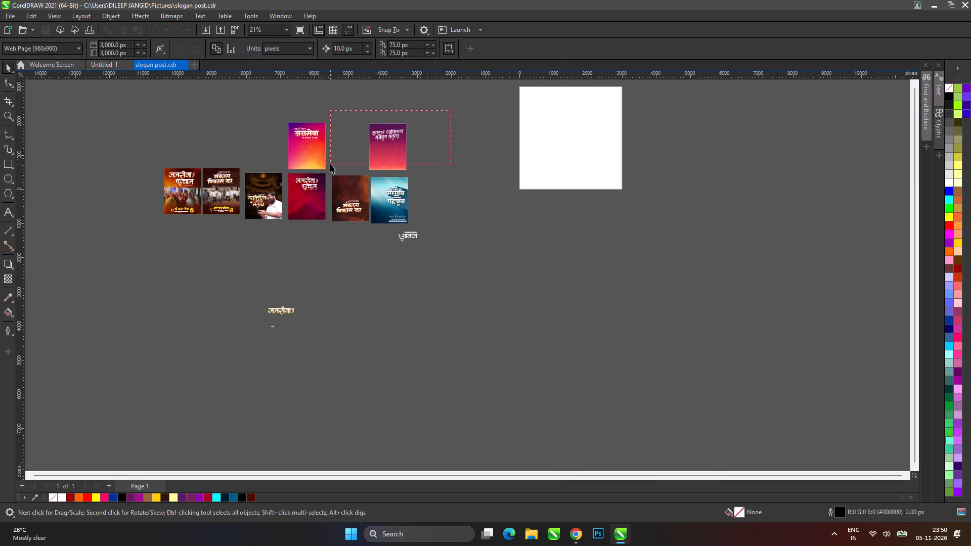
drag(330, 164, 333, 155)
Place a copy of the dark poster with the man in the white shirt in the empty area below the poster row.
drag(242, 167, 287, 224)
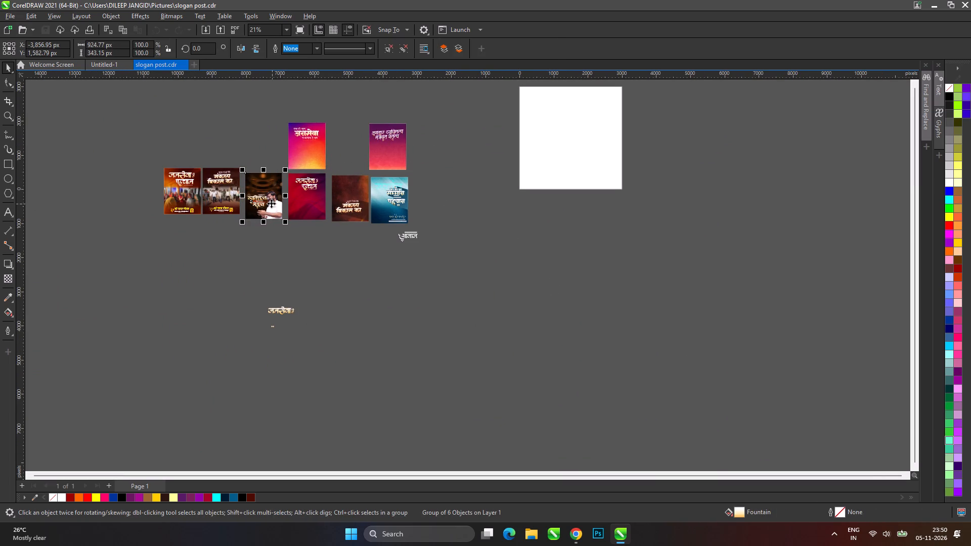
drag(271, 203, 443, 307)
right_click(443, 307)
click(455, 353)
Move the slogan text group off the copied poster into the empty space to its left.
scroll(445, 328, up, 18)
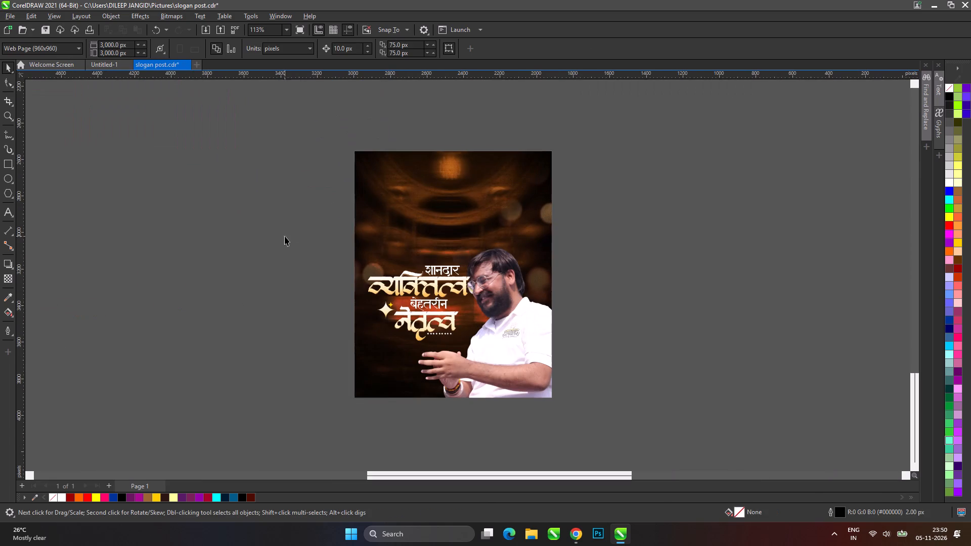
drag(285, 236, 499, 367)
drag(454, 320, 187, 279)
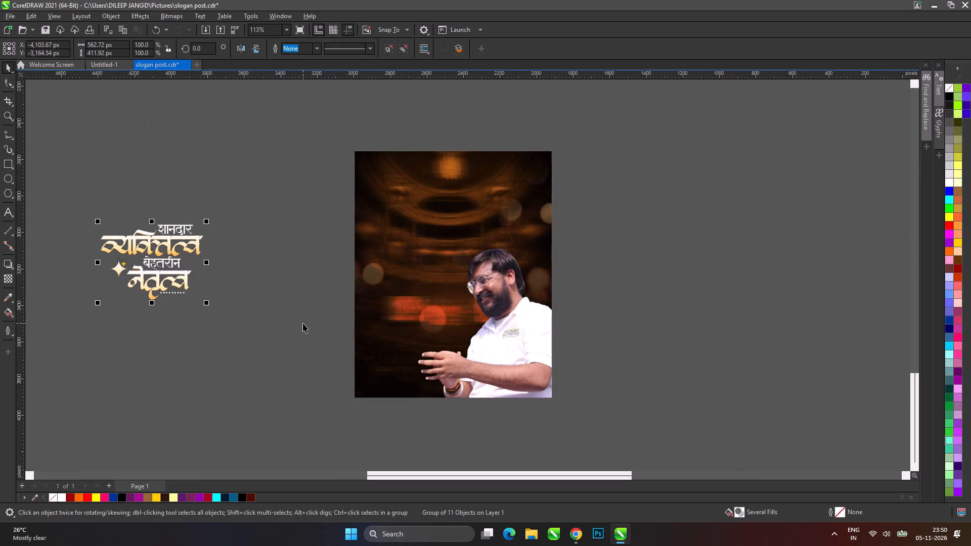
click(303, 323)
Edit the copied poster's PowerClip contents, move the man's photo out of the frame to the right, and finish editing.
double_click(531, 335)
click(523, 336)
drag(513, 352, 791, 349)
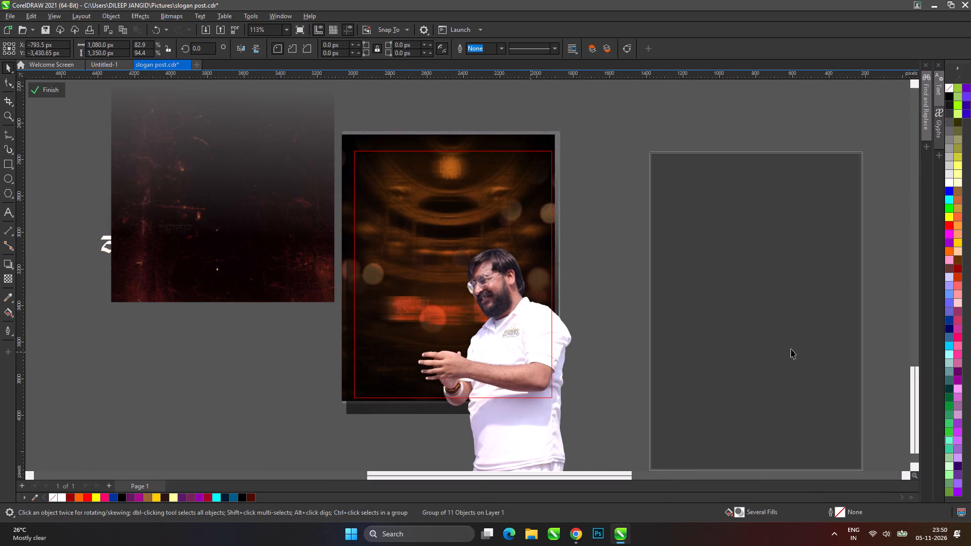
click(603, 344)
click(38, 89)
click(329, 370)
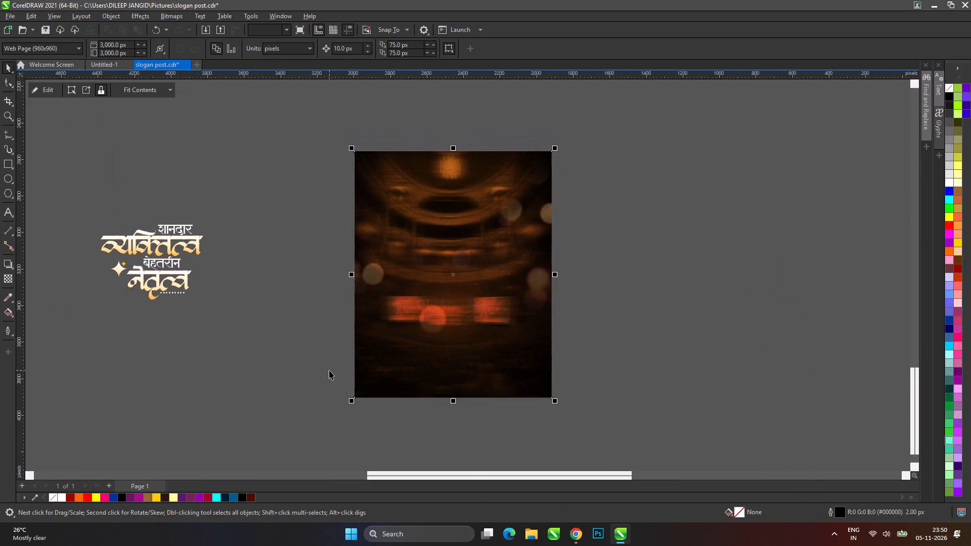
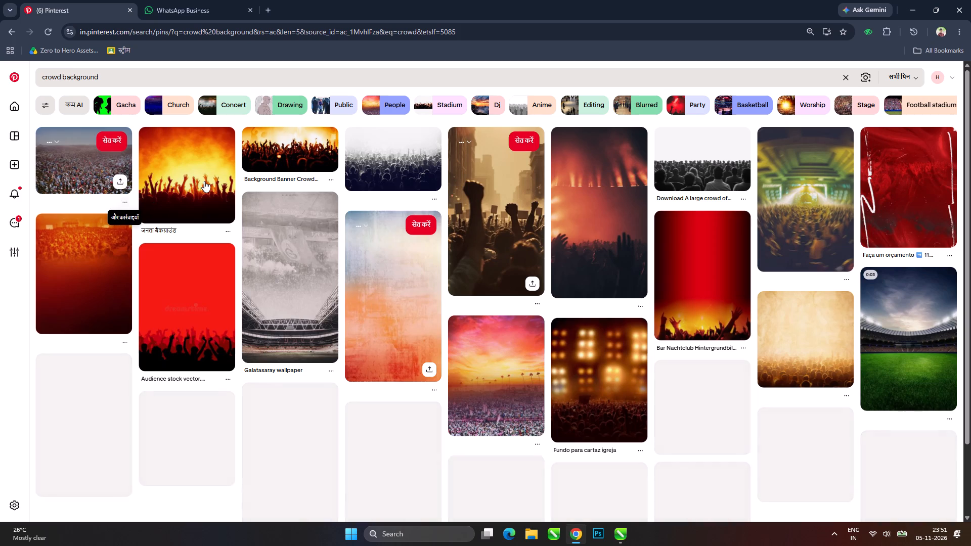
Open the black-and-white crowd photo with raised hands from the Pinterest results and copy its image.
click(380, 168)
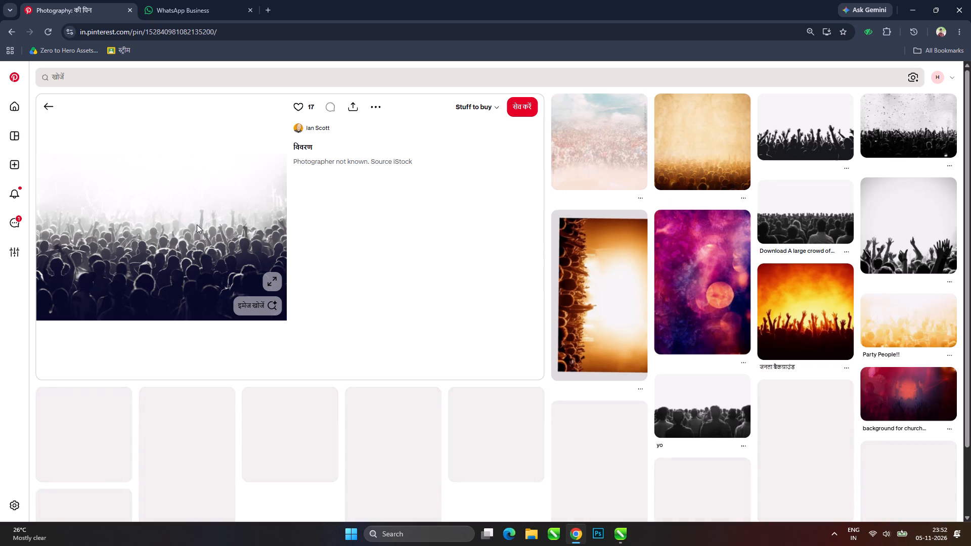
right_click(186, 197)
right_click(194, 185)
right_click(206, 192)
click(242, 227)
Switch to CorelDRAW and paste the copied crowd image inside the dark orange poster's PowerClip contents.
key(alt+Tab)
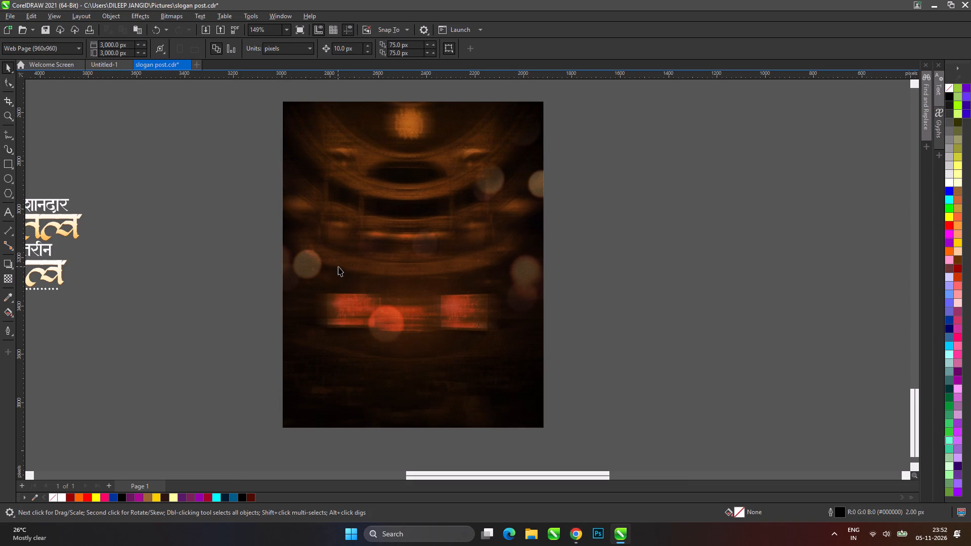
key(ctrl+v)
key(d)
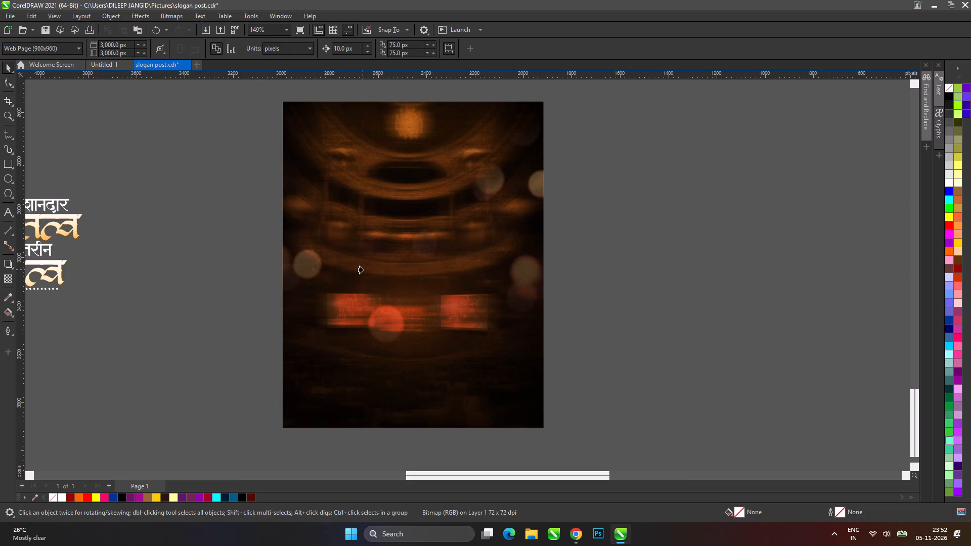
double_click(363, 269)
click(363, 269)
Scale the crowd image down proportionally to about 2,122 x 1,414 px, keeping it centred over the poster frame.
scroll(363, 269, down, 13)
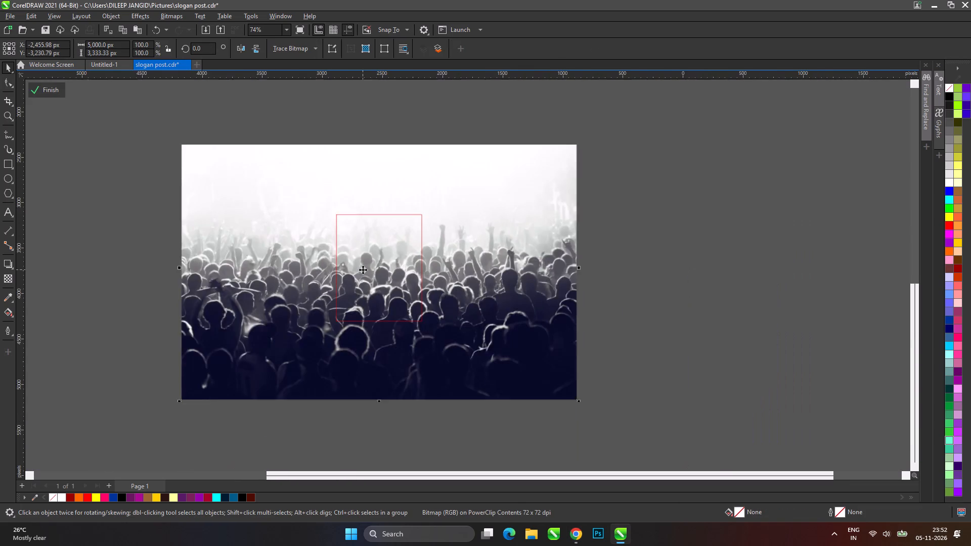
shift+drag(530, 375, 440, 349)
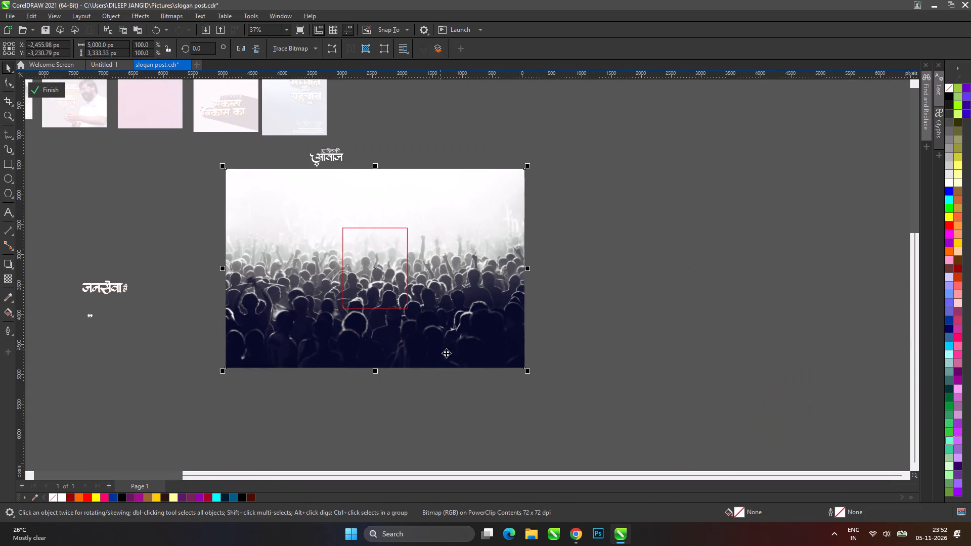
shift+click(529, 371)
shift+drag(529, 374, 459, 356)
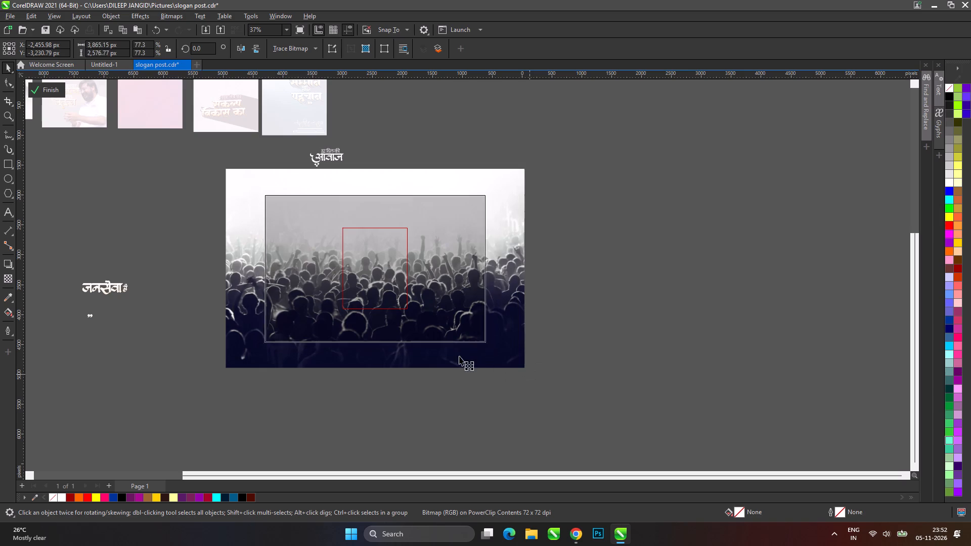
shift+drag(459, 356, 444, 349)
Set the crowd image's transparency merge mode to Overlay and finish editing the PowerClip.
scroll(377, 292, up, 9)
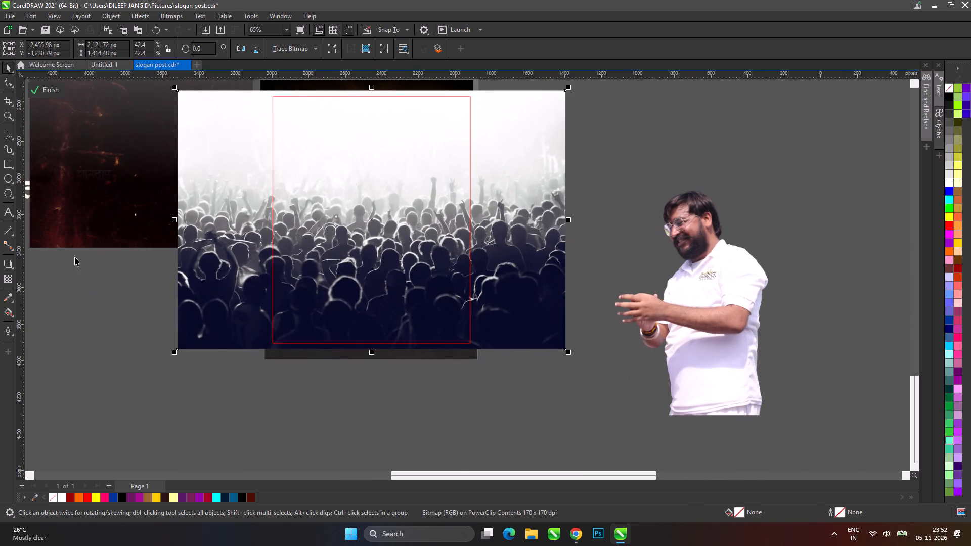
click(7, 275)
click(130, 49)
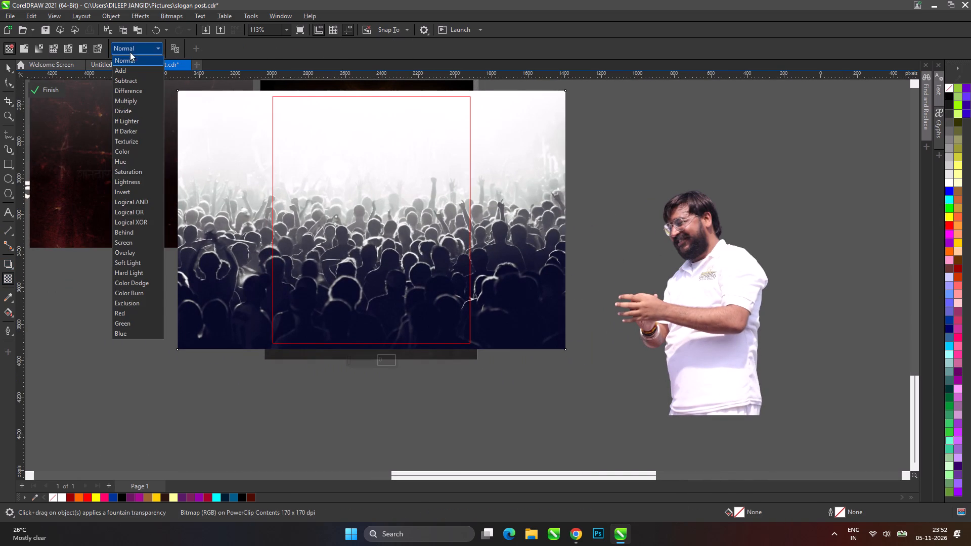
click(147, 253)
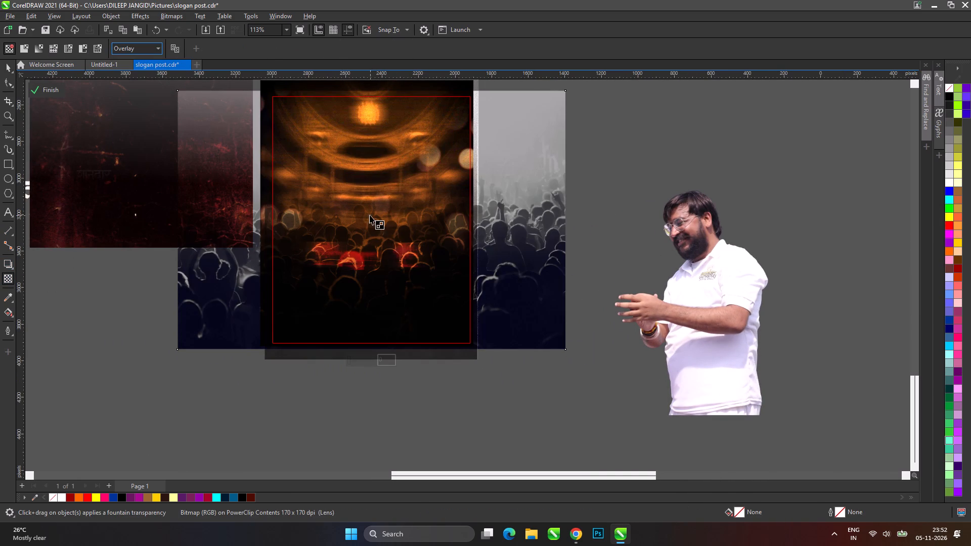
click(36, 91)
Reopen the poster's PowerClip contents, import RSP_2871.JPG-Photoroom.png from Downloads, and place it about 812 x 1,217 px over the crowd.
click(176, 256)
double_click(345, 233)
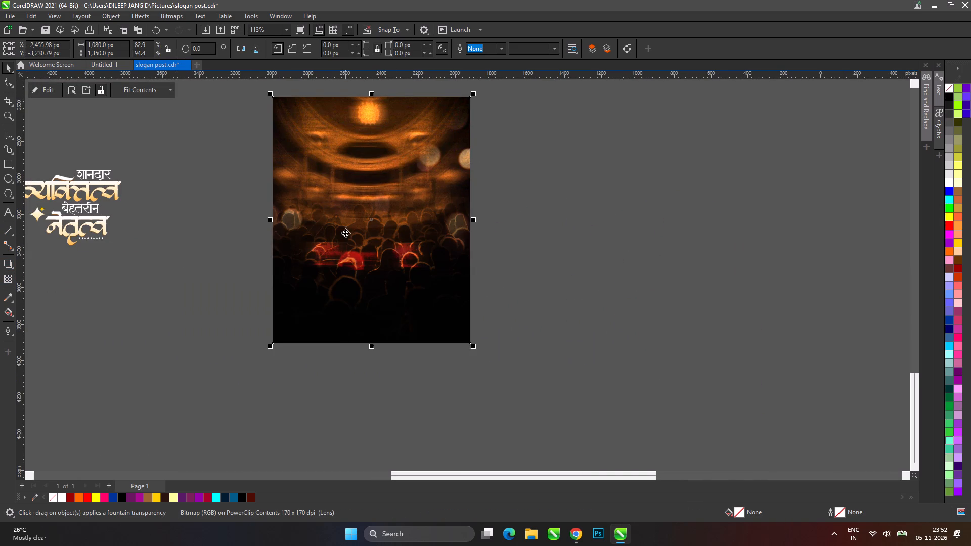
key(ctrl+i)
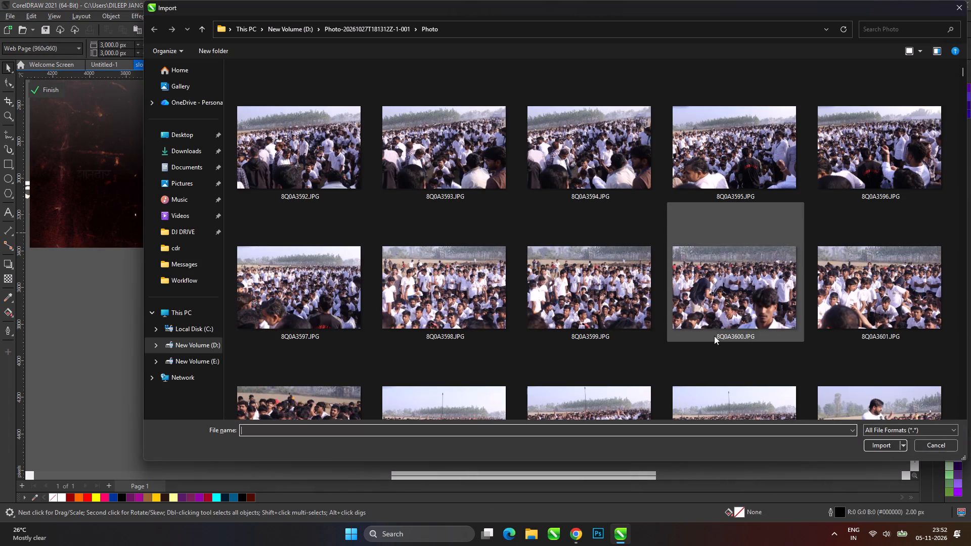
click(192, 151)
scroll(654, 240, down, 2)
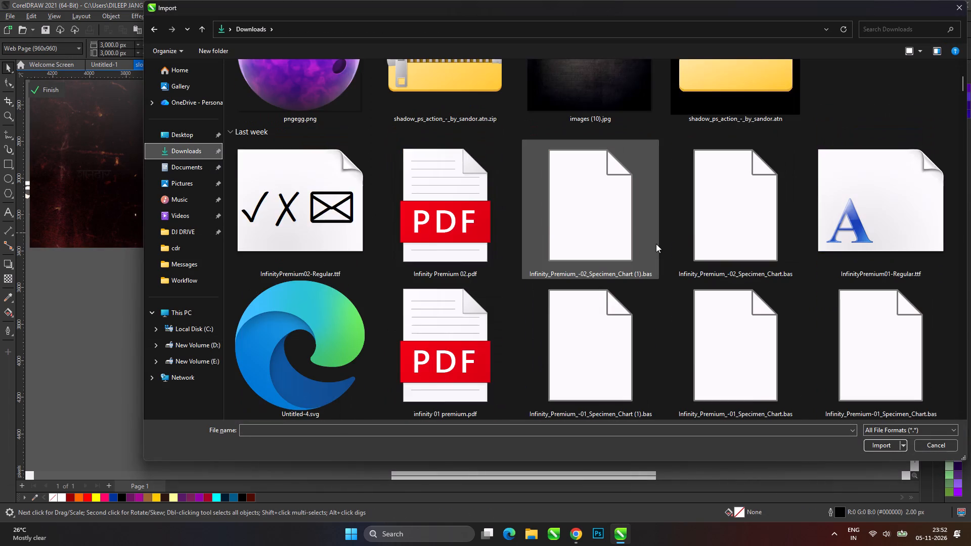
scroll(656, 244, up, 1)
double_click(716, 163)
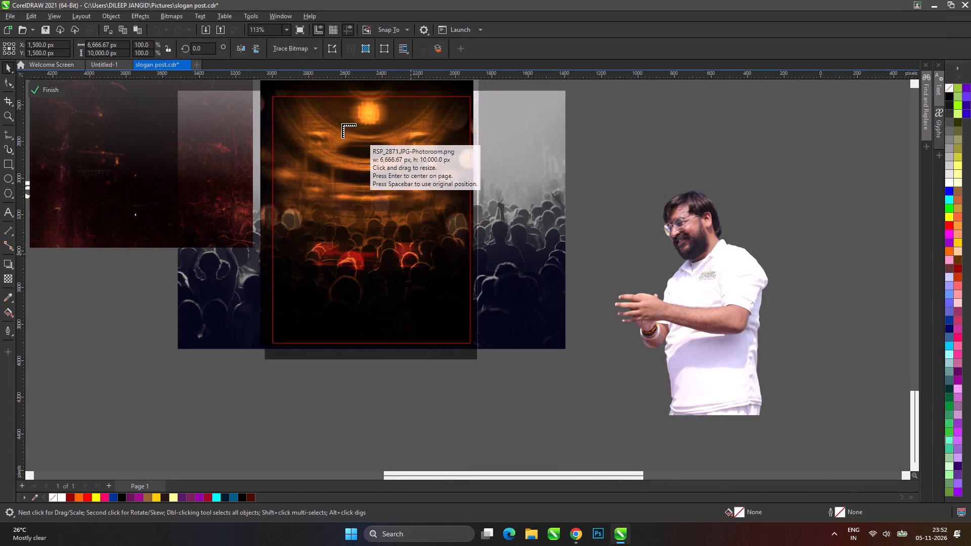
drag(324, 110, 528, 333)
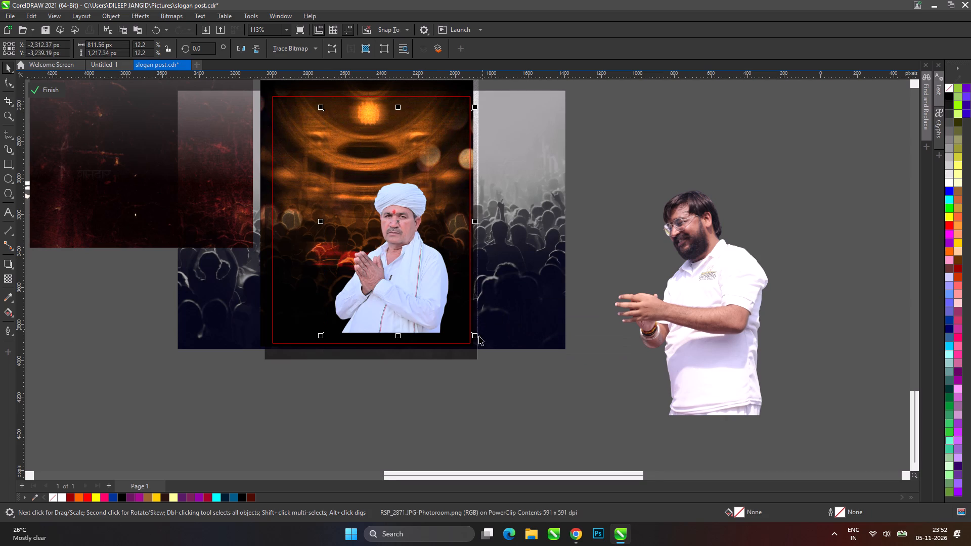
Enlarge the cut-out photo of the turbaned man slightly and reposition it in the lower right half of the poster.
shift+drag(475, 336, 495, 361)
drag(432, 302, 428, 263)
drag(428, 263, 432, 263)
shift+drag(494, 325, 481, 324)
drag(413, 250, 418, 245)
Fade out the lower edge of the man's photo with a vertical linear fountain transparency and finish editing the PowerClip.
click(9, 276)
scroll(427, 295, up, 4)
drag(377, 217, 378, 279)
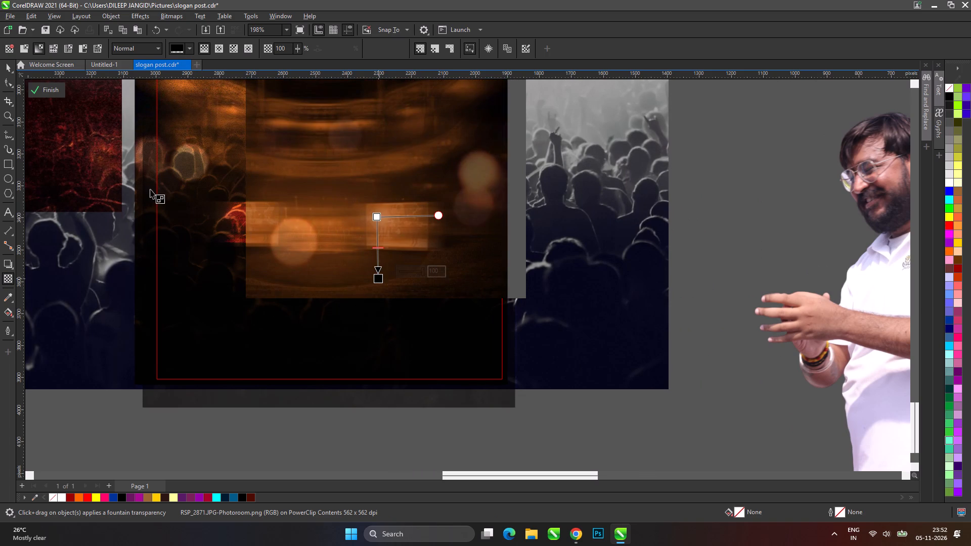
click(45, 93)
scroll(422, 299, down, 7)
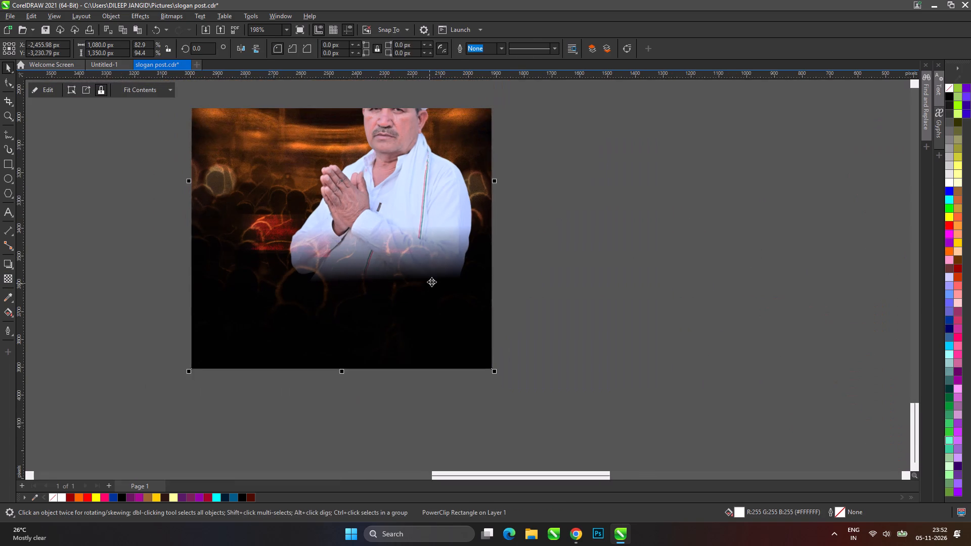
scroll(431, 282, down, 3)
click(539, 264)
Ungroup the gold and white Hindi slogan lettering beside the poster into separate objects.
scroll(472, 364, down, 11)
scroll(409, 303, up, 6)
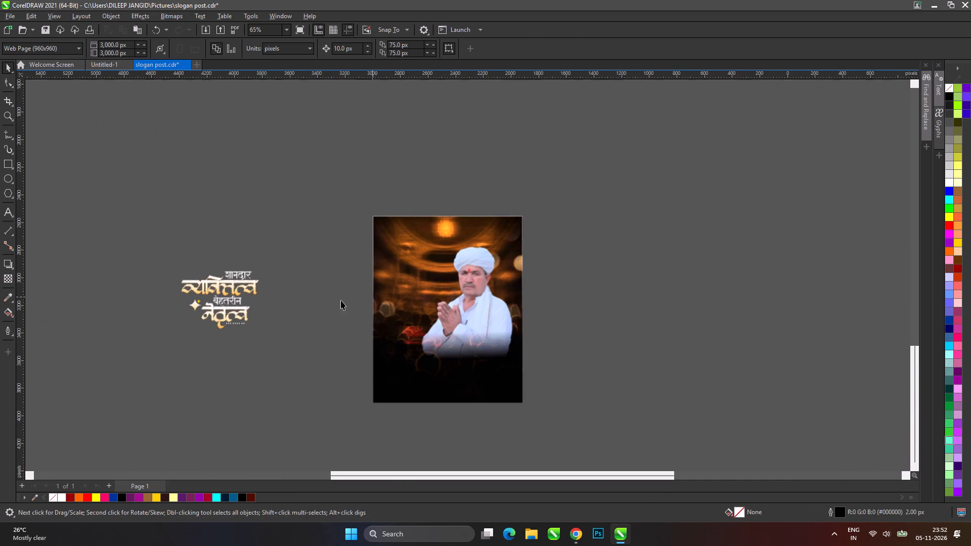
click(231, 287)
key(ctrl+u)
key(ctrl+u)
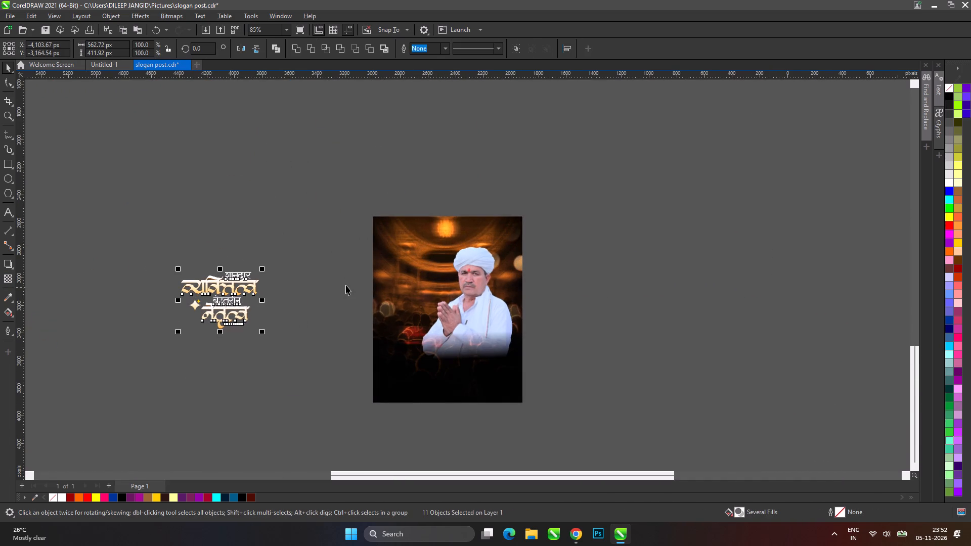
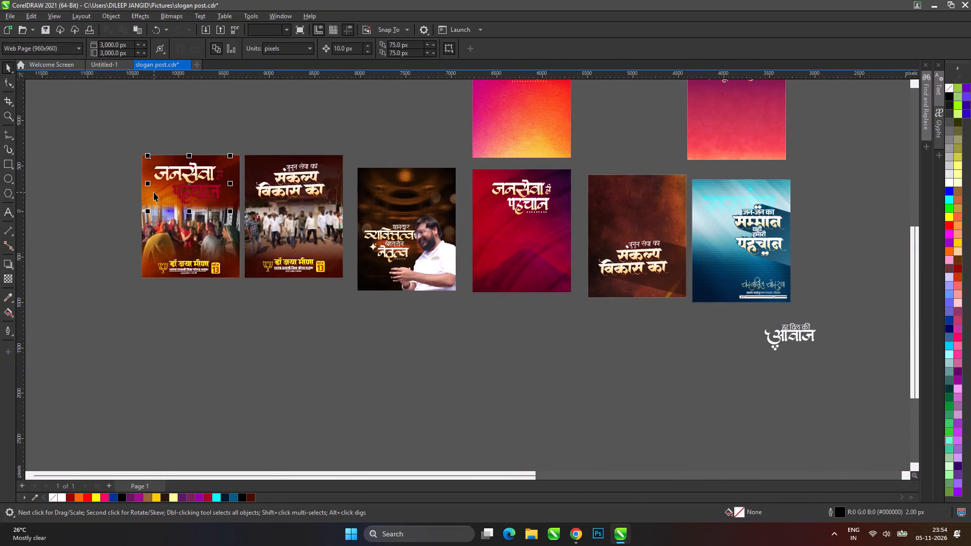
Duplicate the orange crowd poster, without its slogan lettering, into the empty canvas area beneath the poster row.
scroll(154, 192, down, 4)
drag(154, 191, 236, 310)
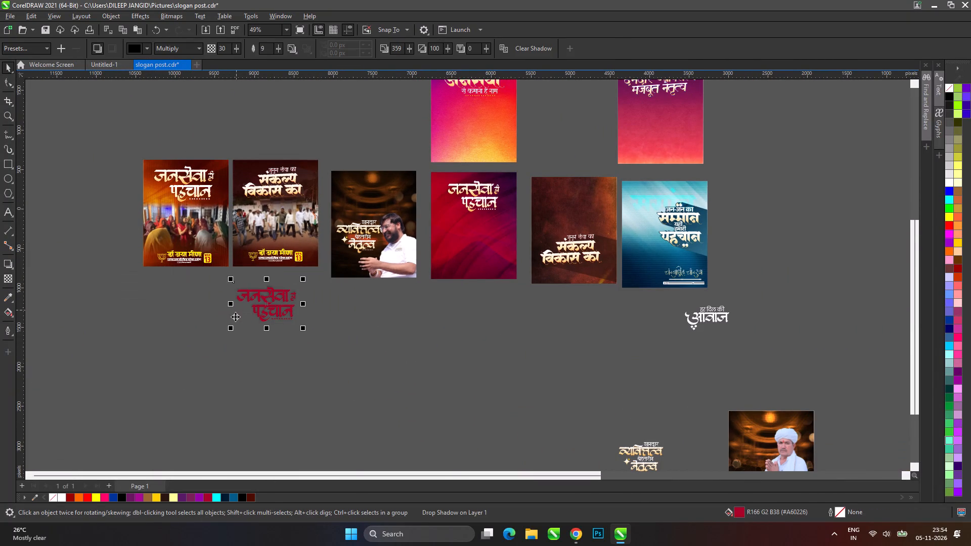
key(ctrl+z)
click(246, 334)
drag(224, 263, 434, 394)
right_click(434, 394)
Open the duplicated poster's PowerClip contents and select the NS_9227.png image inside it.
double_click(434, 394)
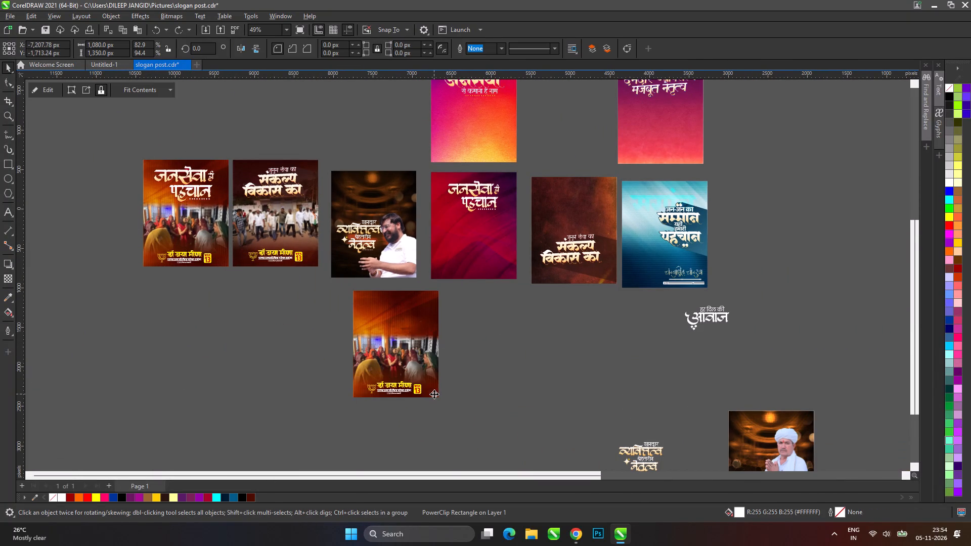
click(434, 394)
double_click(429, 387)
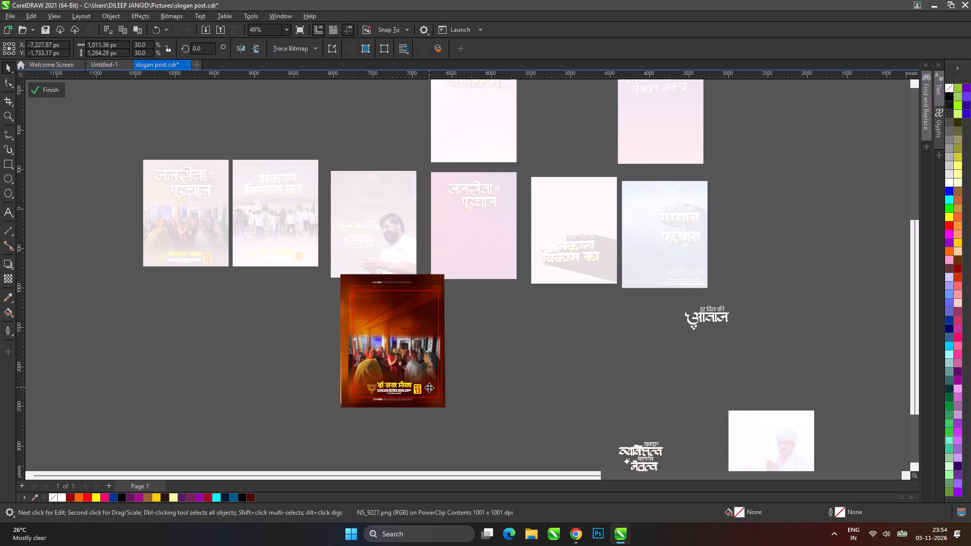
click(497, 339)
drag(501, 315, 254, 487)
click(383, 383)
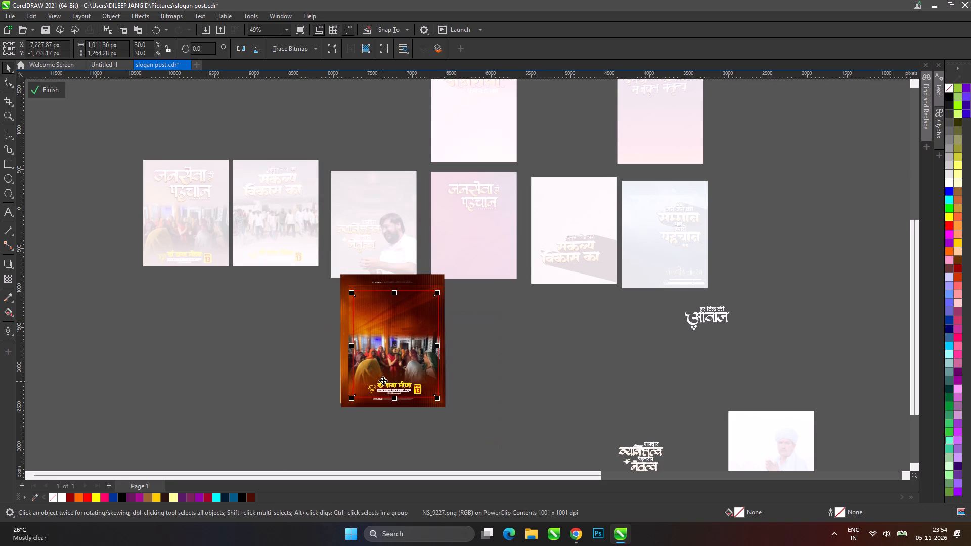
Delete the NS_9227.png graphic, the crowd photo and the other overlay image from the orange poster's PowerClip, keeping its textured background, and finish editing.
key(Delete)
click(403, 371)
scroll(402, 377, up, 3)
key(Delete)
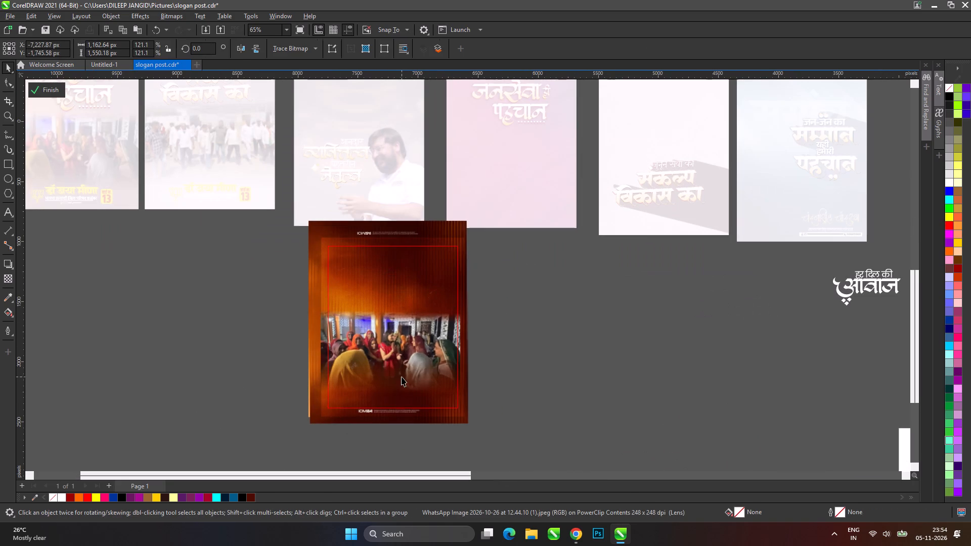
click(420, 348)
key(Delete)
scroll(389, 285, up, 5)
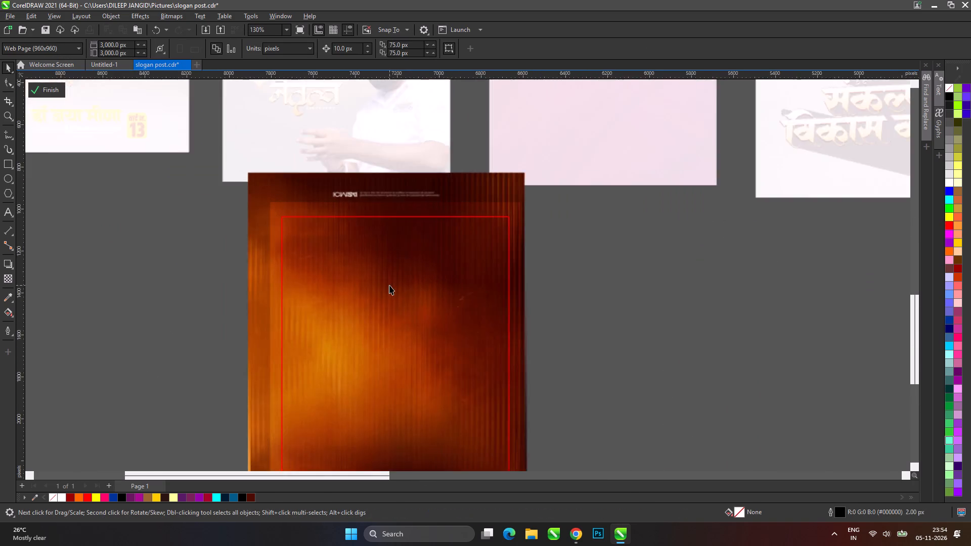
scroll(389, 285, up, 5)
click(48, 89)
click(58, 209)
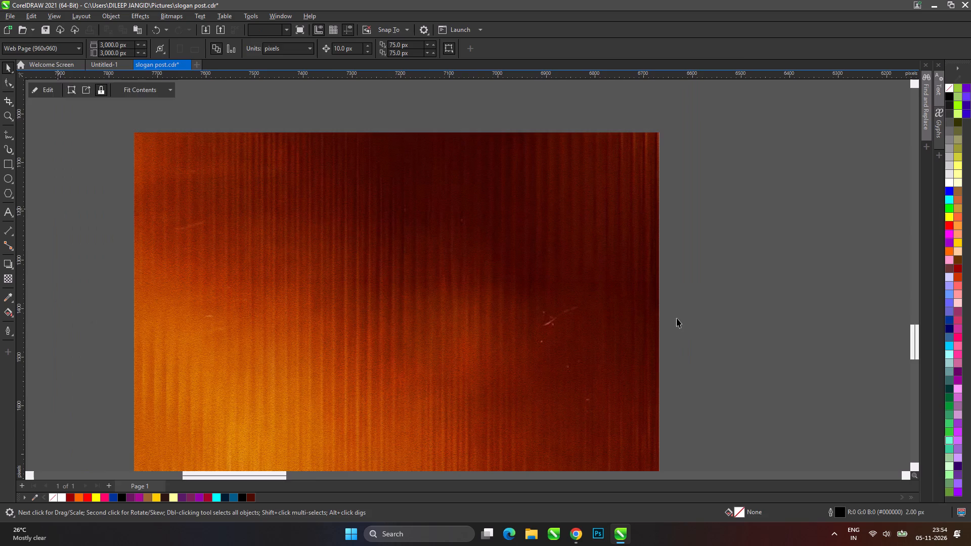
Select the slogan's second line, पहचान, on the leftmost crowd poster.
scroll(677, 318, down, 13)
click(203, 157)
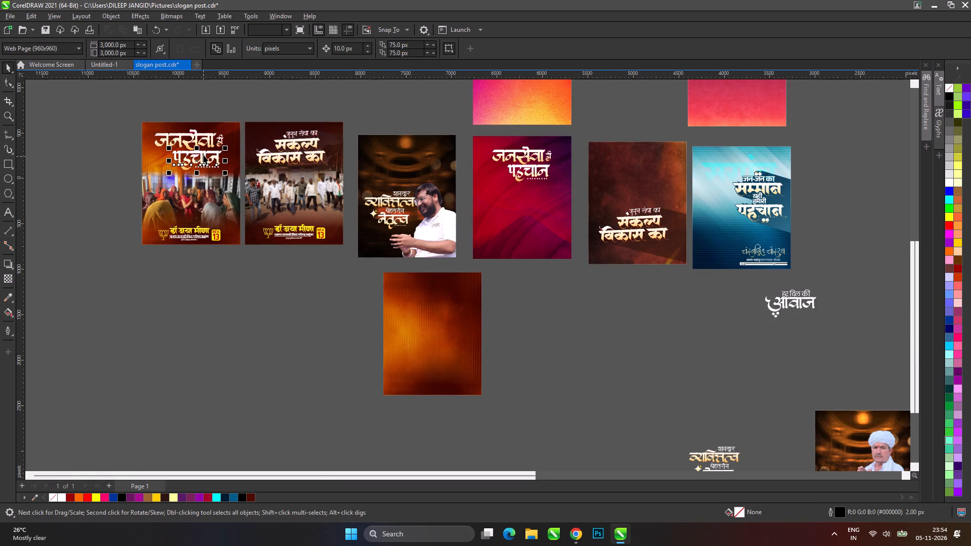
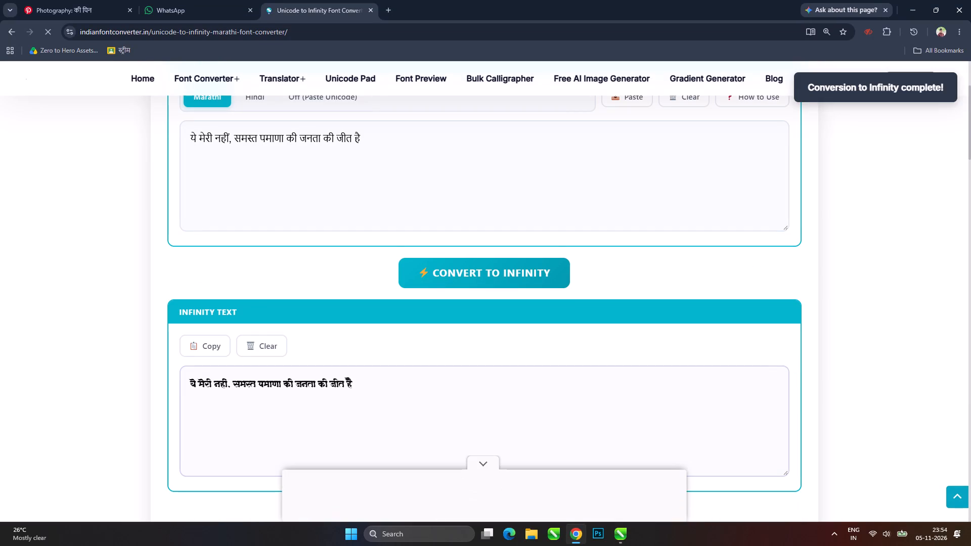
Copy the converted Infinity text of ये मेरी नहीं, समस्त पमाणा की जनता की जीत है from the browser and replace the पहचान text beside the orange poster.
key(alt+Tab)
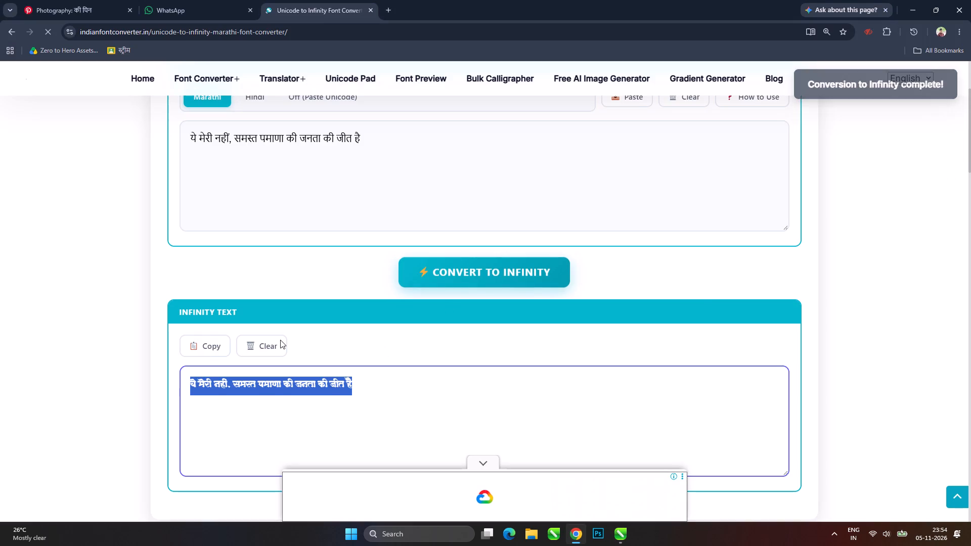
click(209, 349)
key(ctrl+c)
key(alt+Tab)
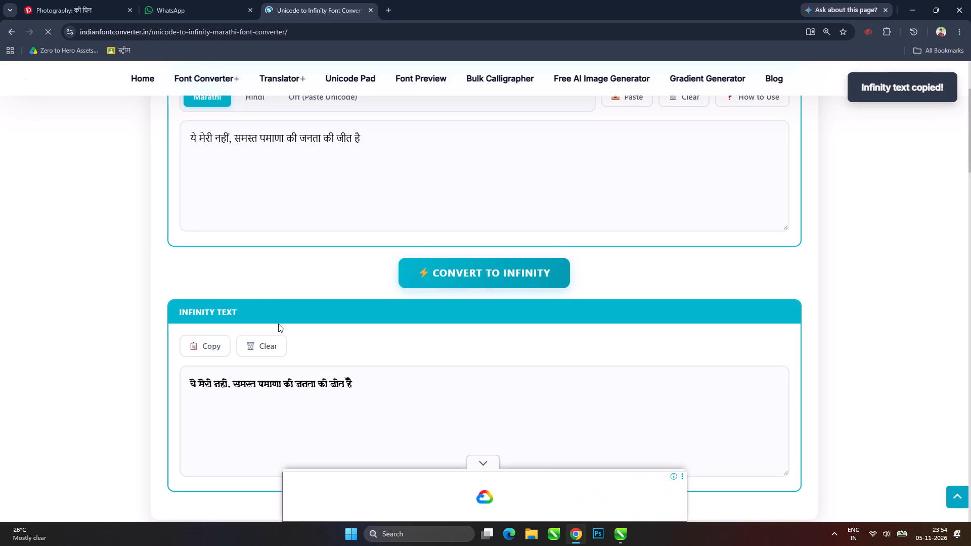
double_click(269, 303)
key(ctrl+a)
key(ctrl+v)
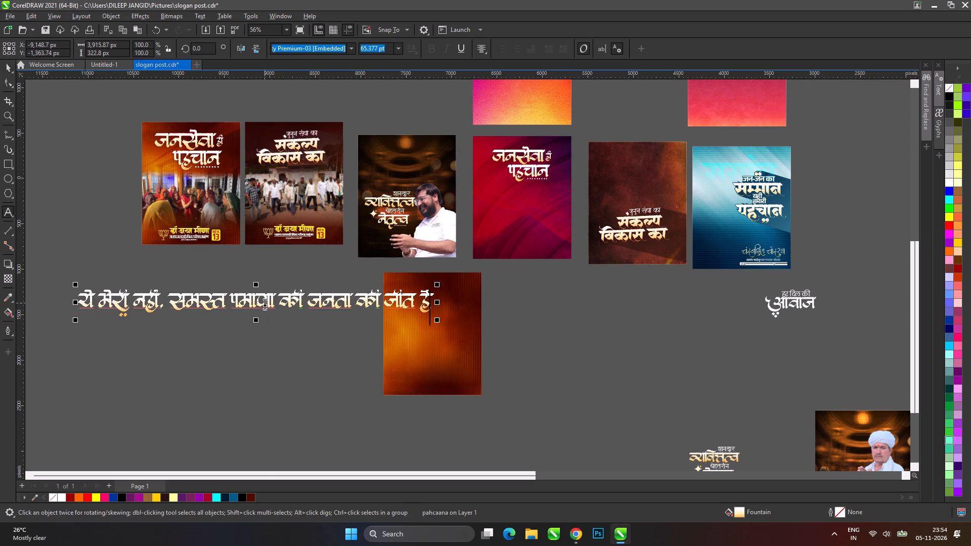
key(ctrl+a)
Break the slogan into five lines: ये मेरी / नहीं,समस्त / पमाणा की / जनता की / जीत है.
click(169, 304)
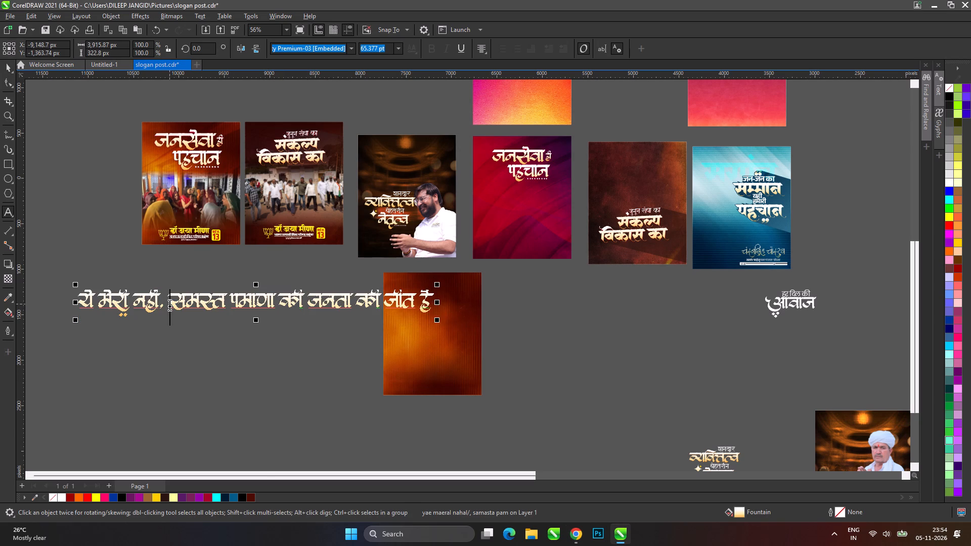
key(BackSpace)
key(Return)
click(230, 325)
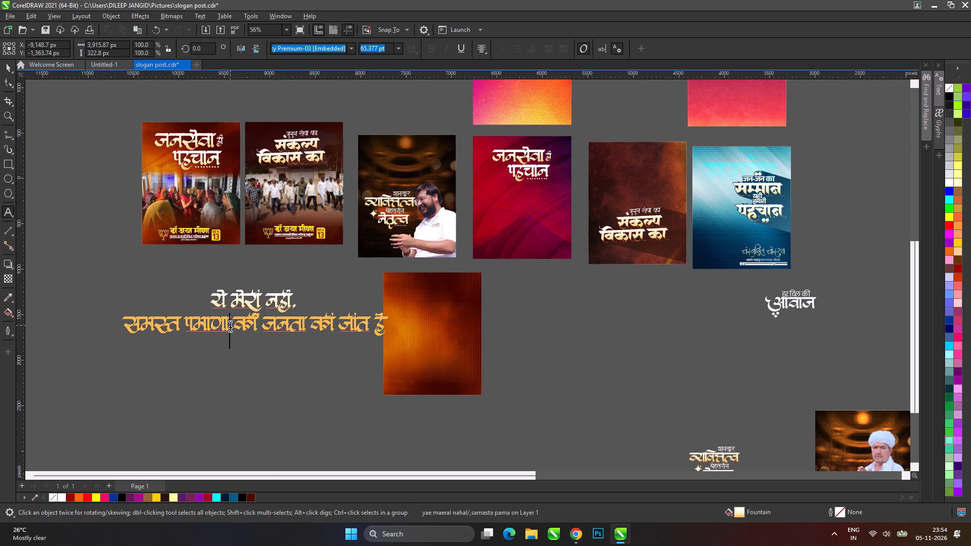
click(125, 324)
key(BackSpace)
click(227, 299)
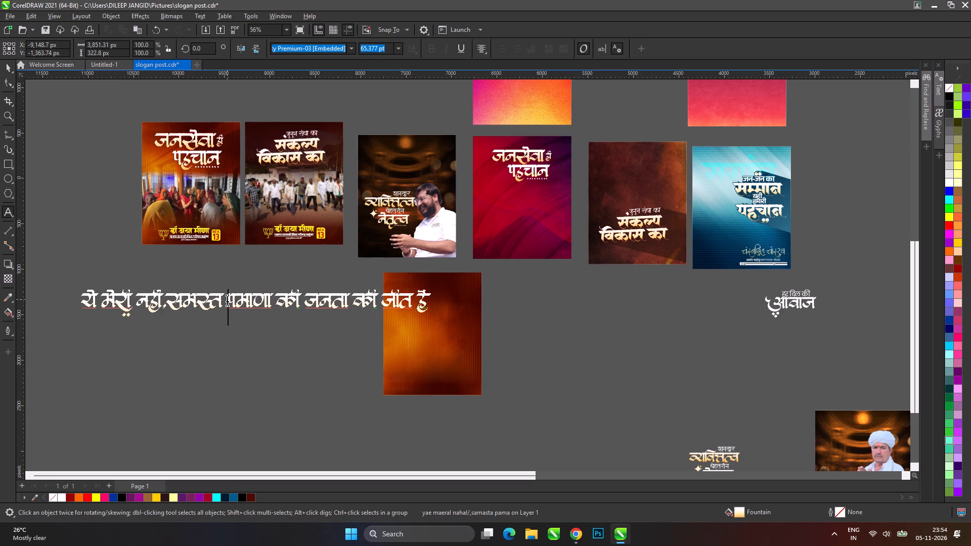
key(BackSpace)
key(Return)
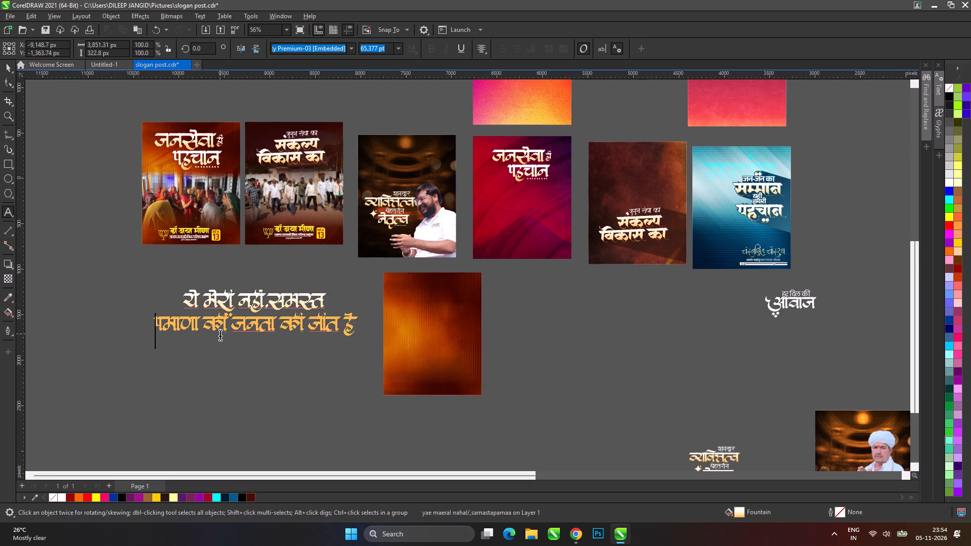
scroll(220, 334, up, 3)
click(233, 323)
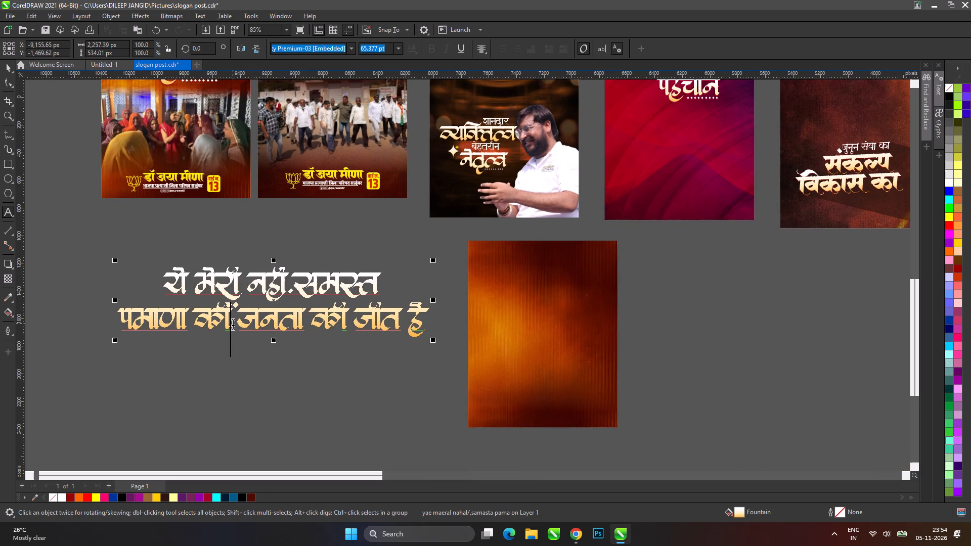
key(Return)
click(294, 349)
key(Return)
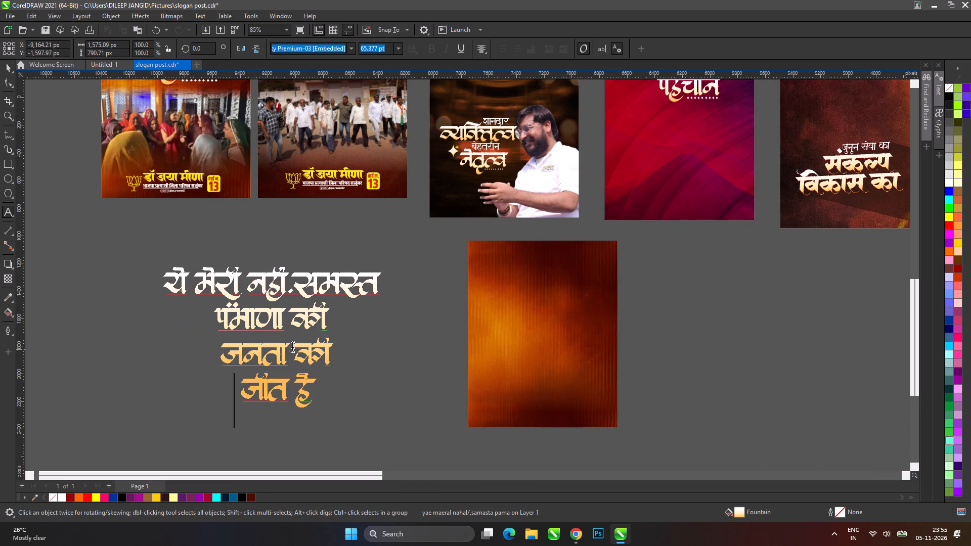
click(245, 283)
key(Return)
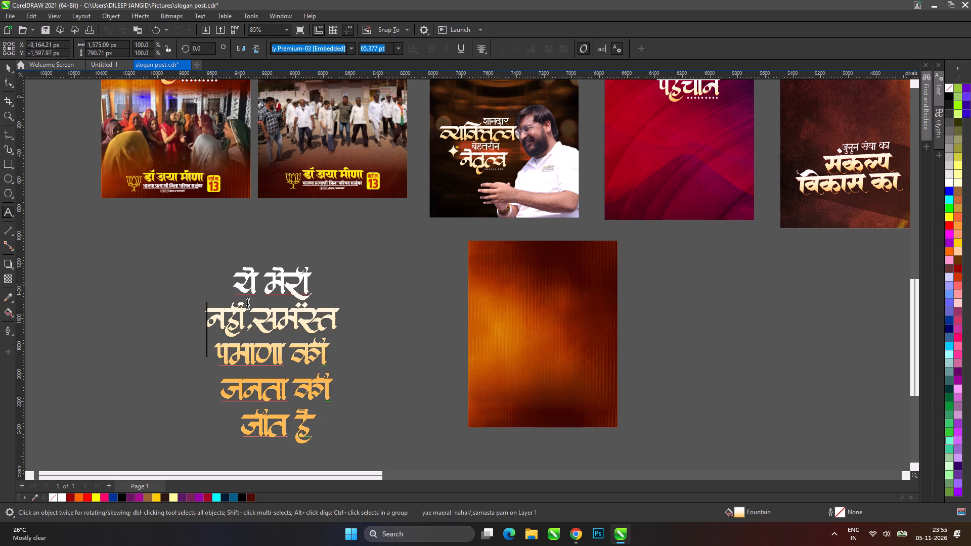
Break the five-line slogan apart into separate text objects, one per line.
click(9, 70)
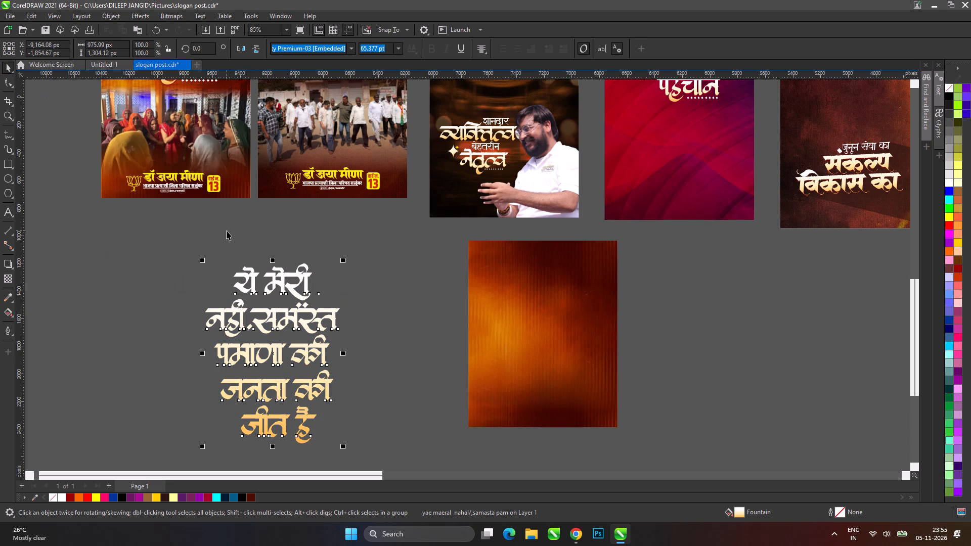
key(ctrl+k)
scroll(320, 318, down, 4)
scroll(317, 361, up, 6)
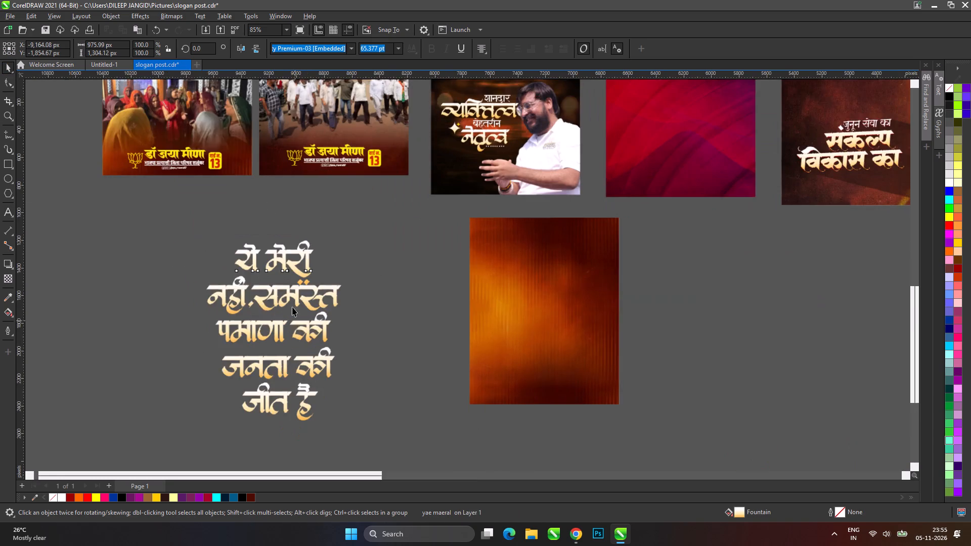
scroll(292, 307, up, 2)
click(429, 267)
Bring up the Infinity Pro font library from the desktop, minimize it and return to the slogan document in CorelDRAW.
key(super+d)
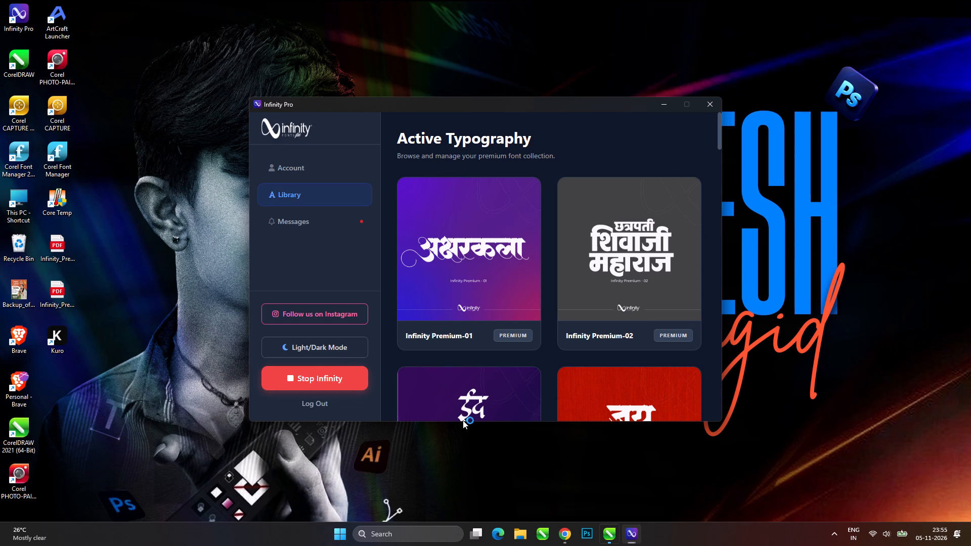
click(321, 287)
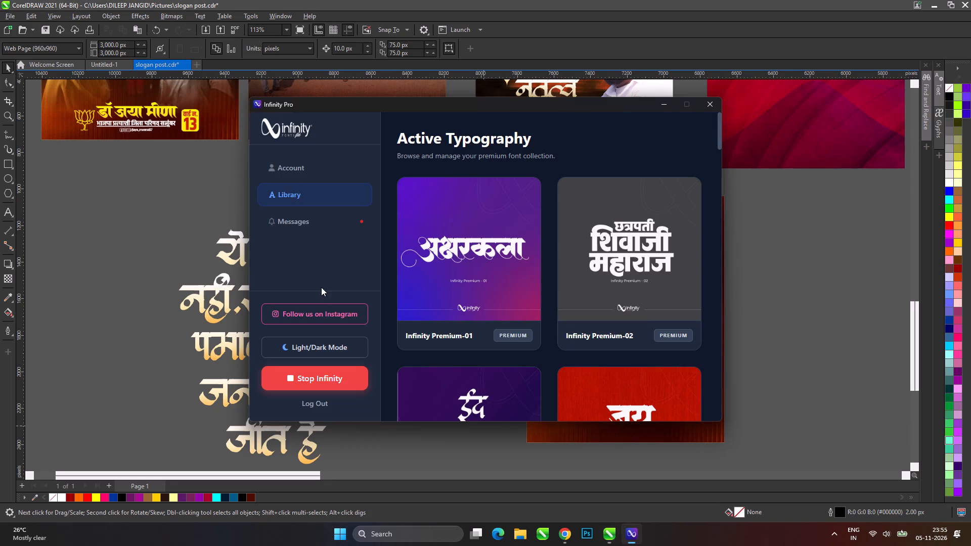
click(657, 104)
click(290, 376)
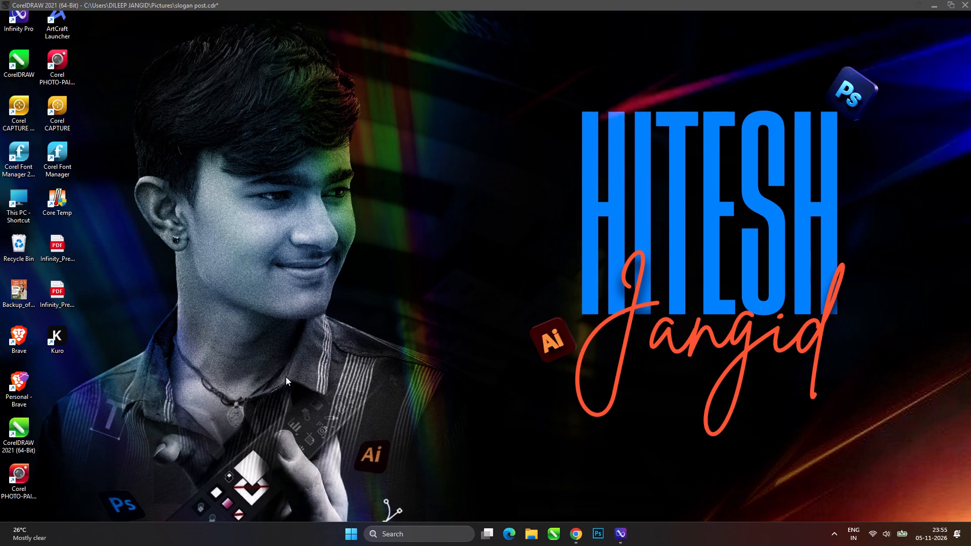
click(277, 387)
Select all five slogan lines, filter the fonts by "inf" and apply the Infinity Premium -01 font.
click(355, 203)
drag(431, 183, 259, 310)
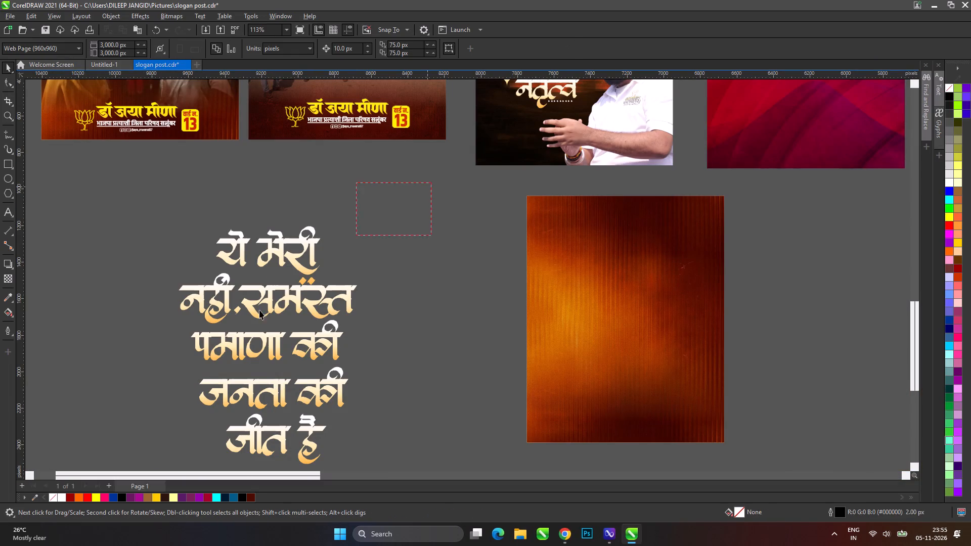
drag(259, 310, 153, 478)
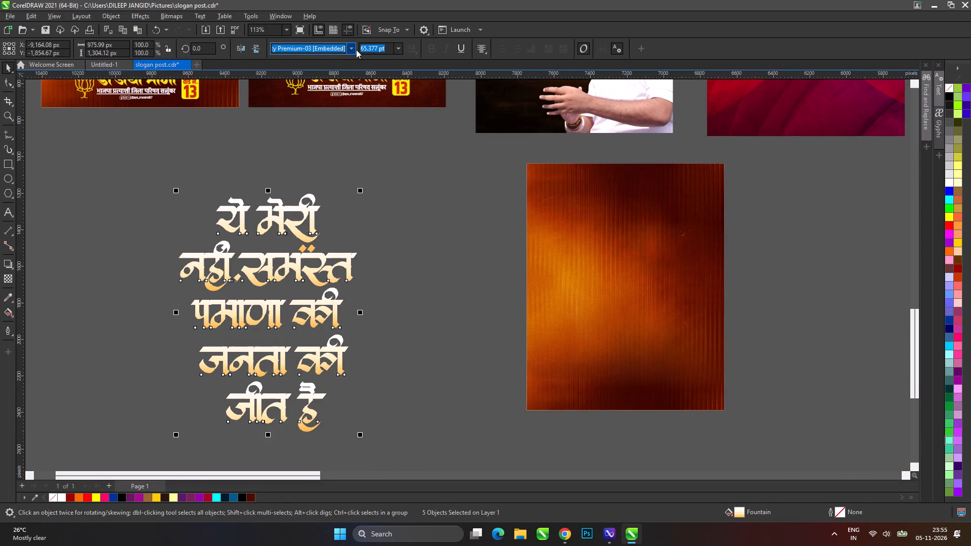
click(356, 50)
click(352, 48)
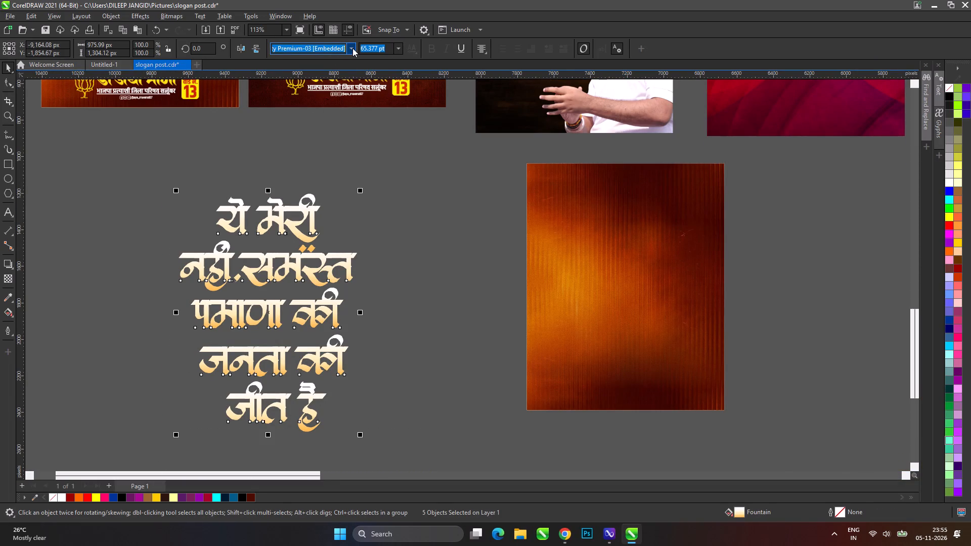
click(352, 48)
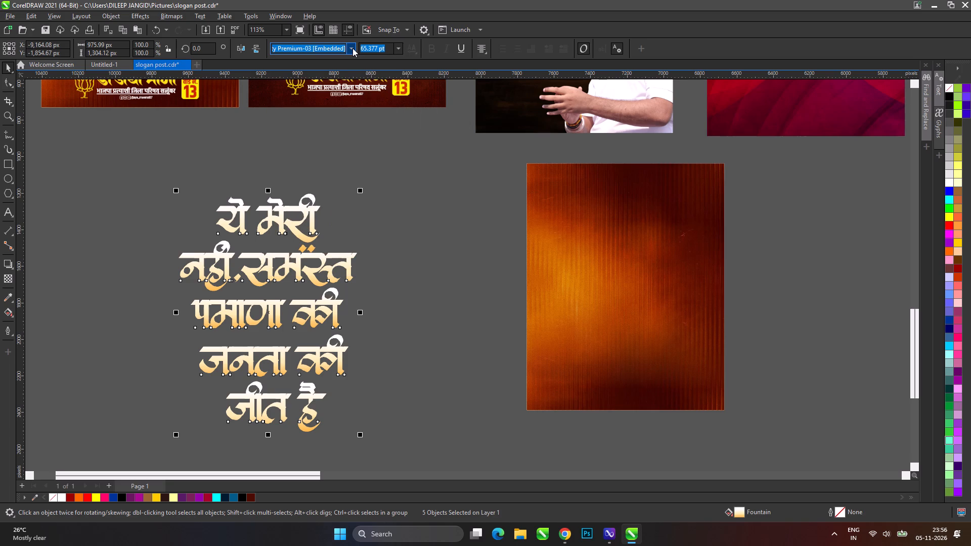
click(352, 48)
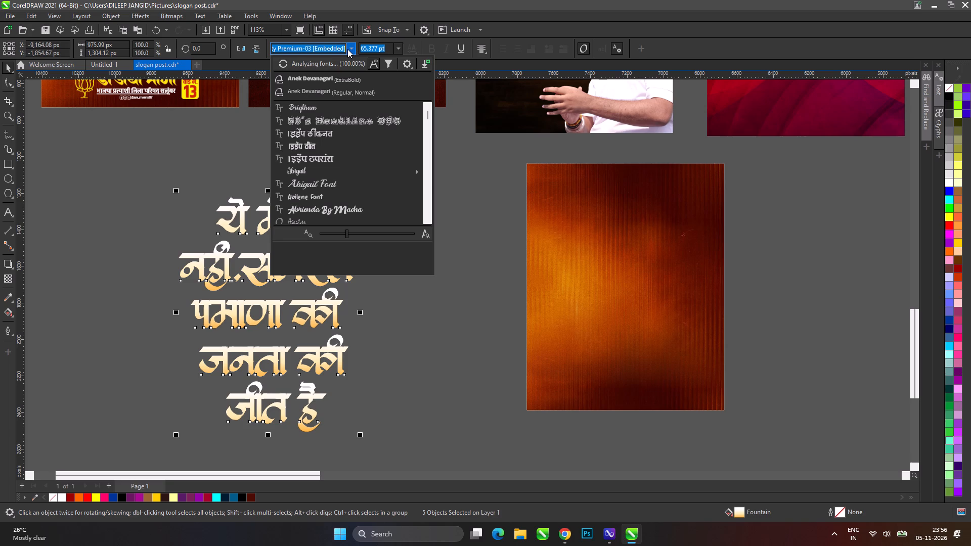
text(ini)
key(BackSpace)
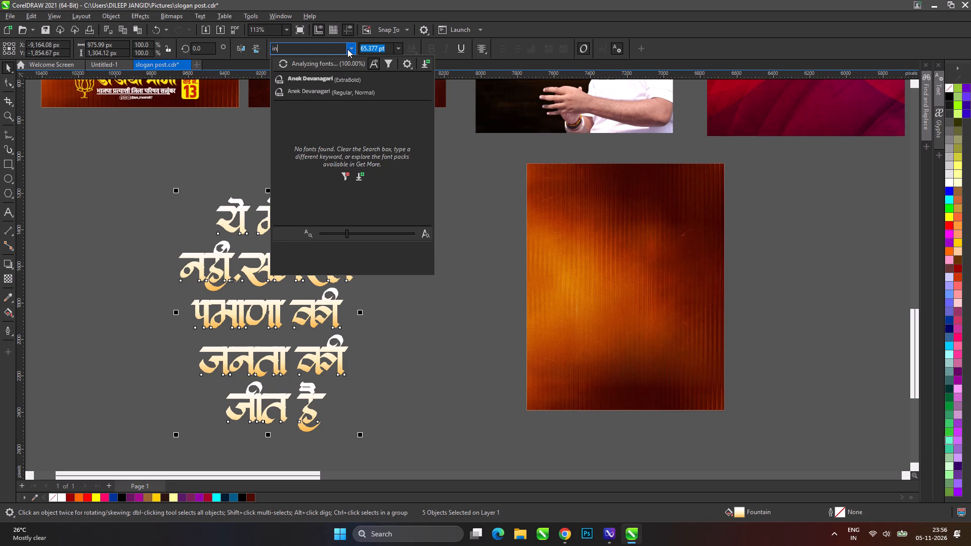
key(f)
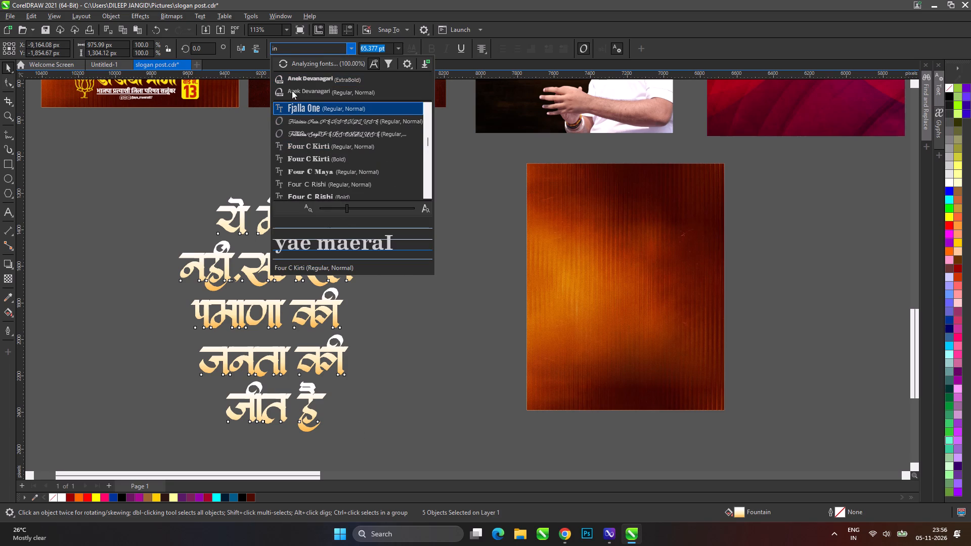
click(300, 48)
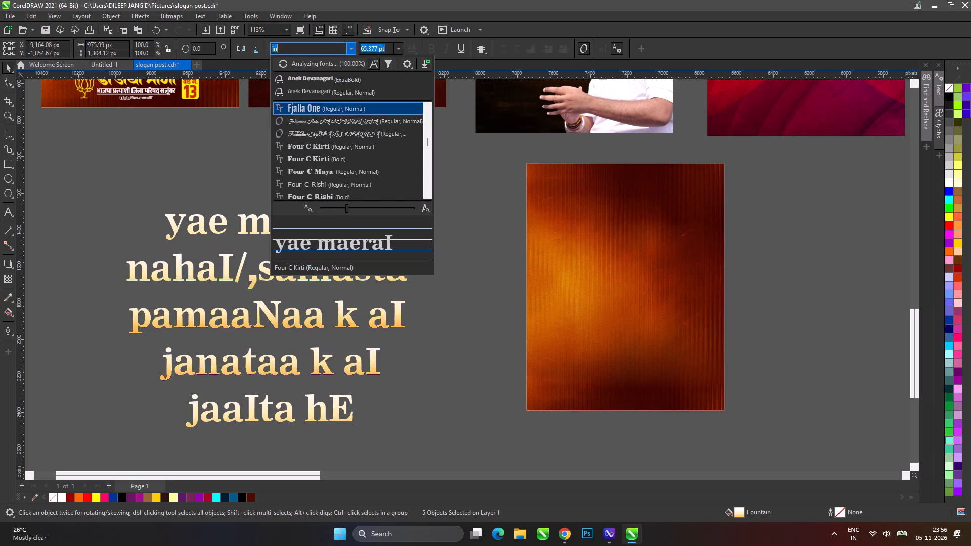
text(inf)
scroll(313, 146, down, 4)
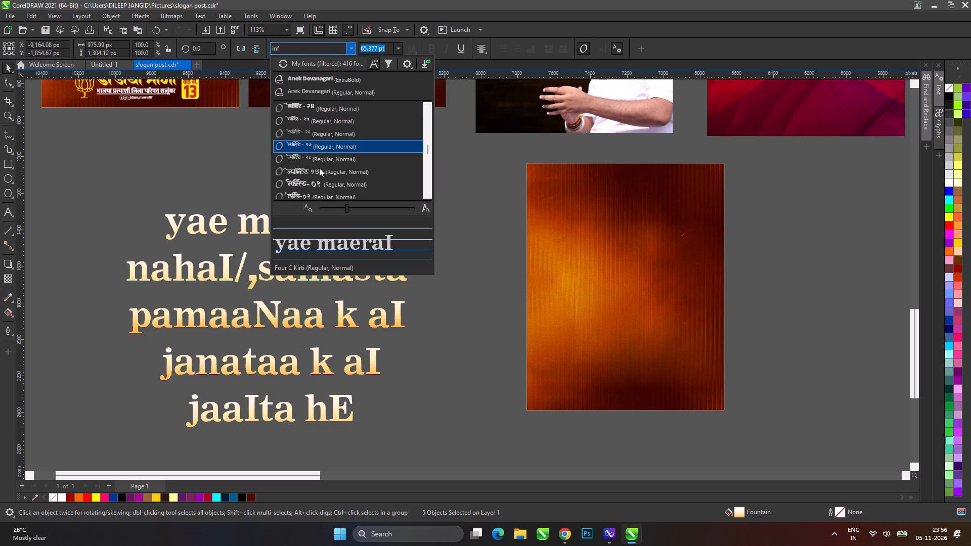
scroll(319, 168, down, 10)
scroll(340, 172, up, 1)
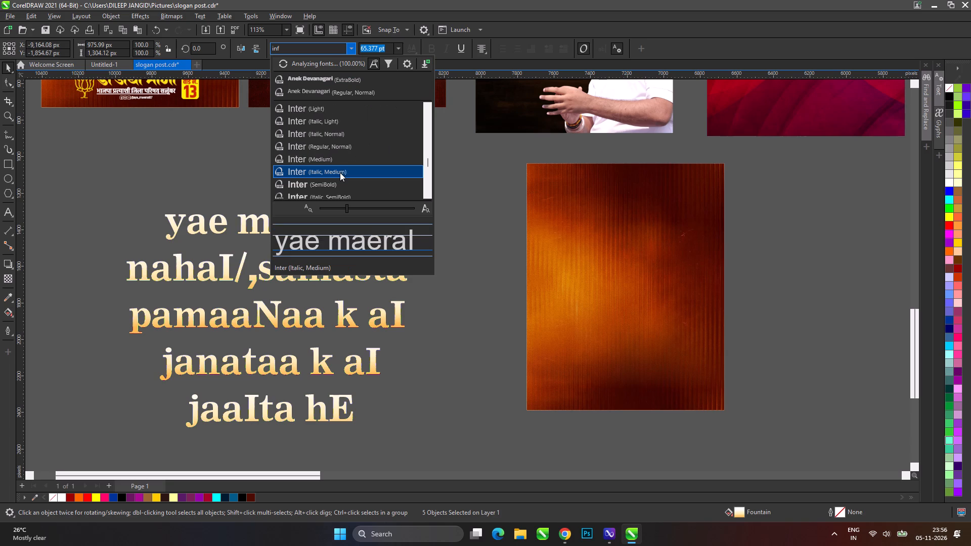
scroll(340, 172, up, 3)
scroll(377, 140, up, 2)
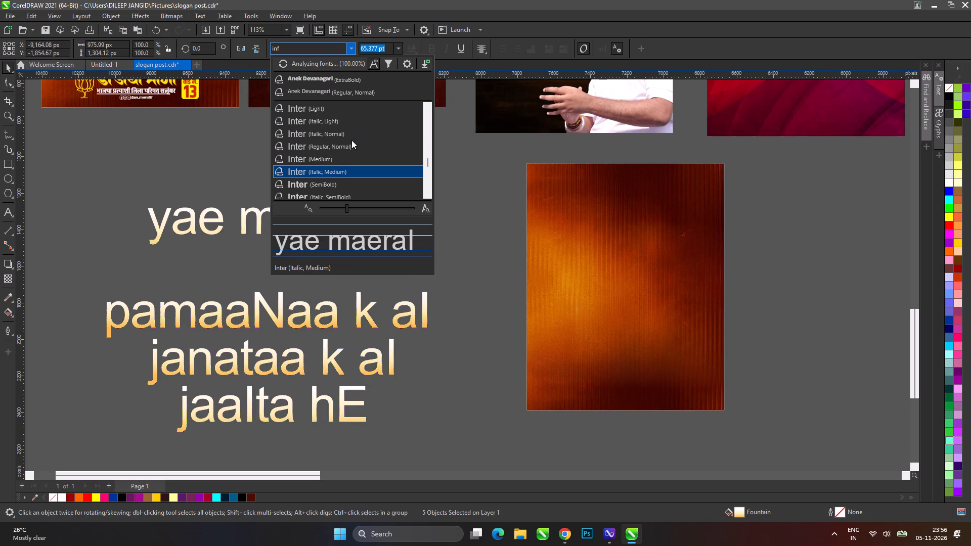
scroll(349, 142, down, 2)
scroll(348, 151, up, 1)
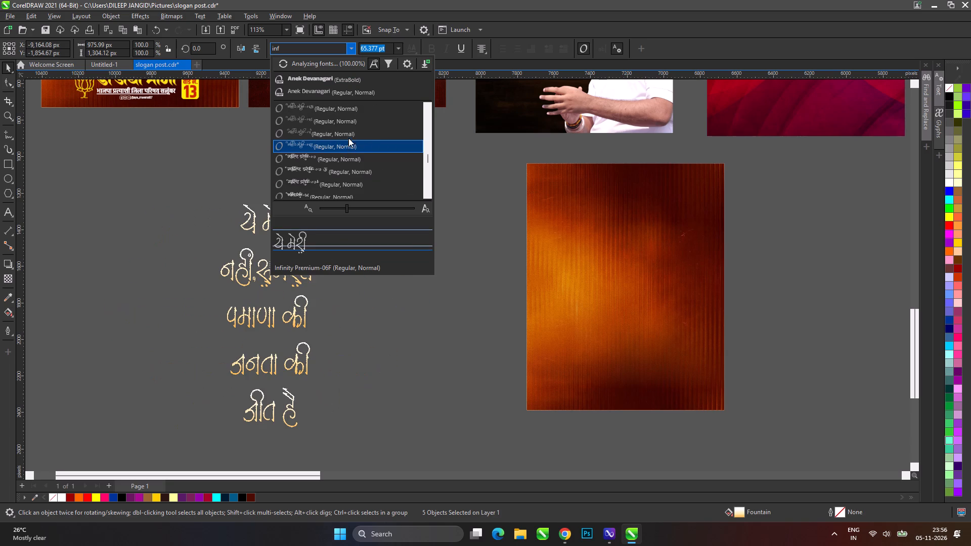
scroll(348, 123, up, 1)
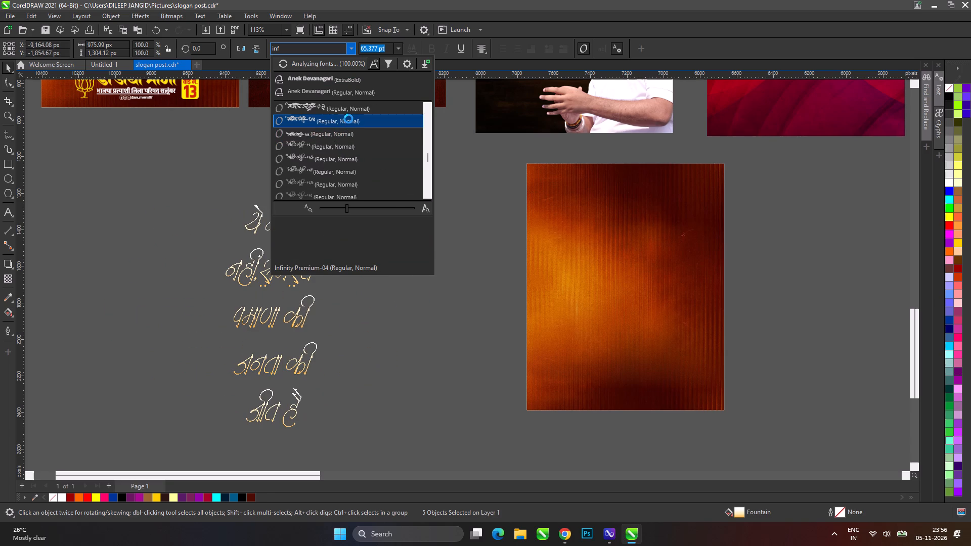
scroll(348, 108, up, 1)
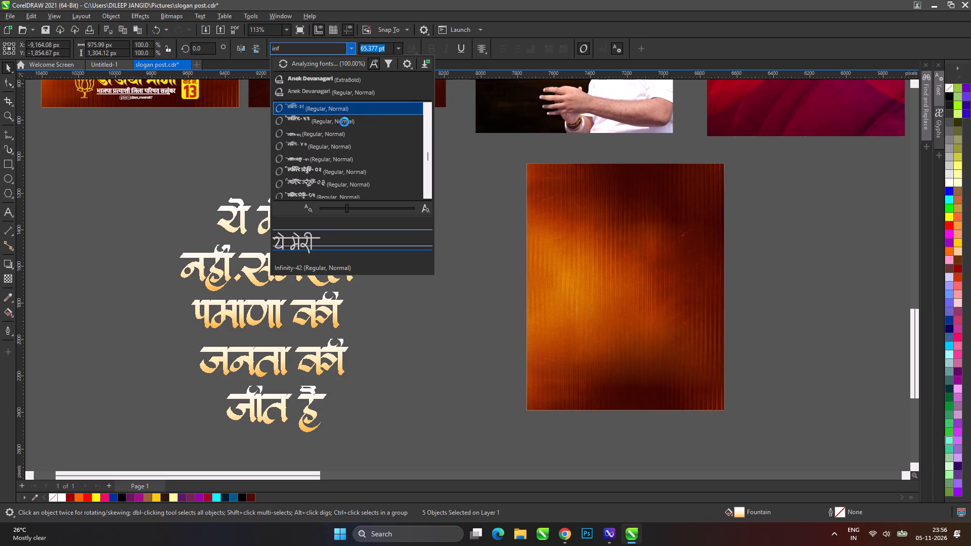
click(338, 156)
click(401, 281)
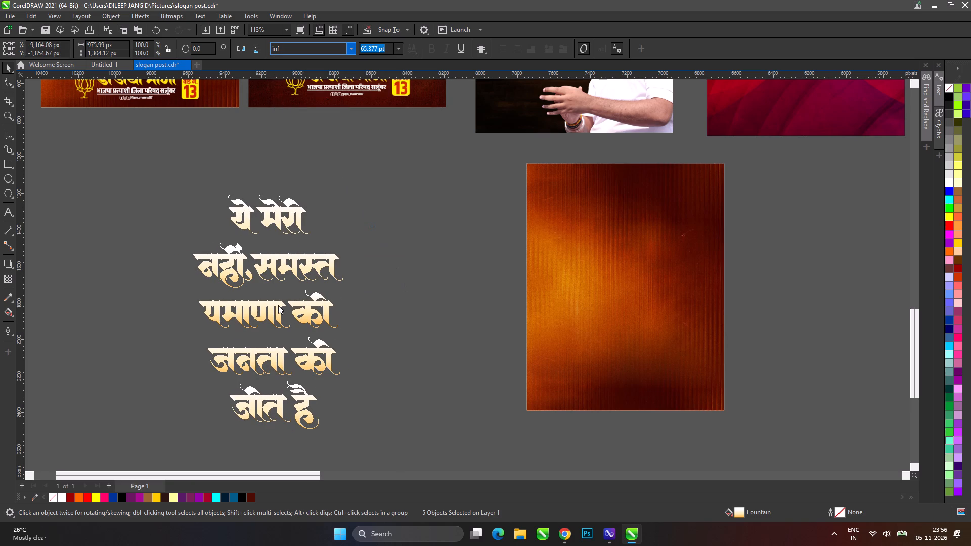
Move the text नहीं,समस्त out of the second line to the end of ये मेरी, separated by a space.
scroll(278, 305, up, 4)
double_click(235, 265)
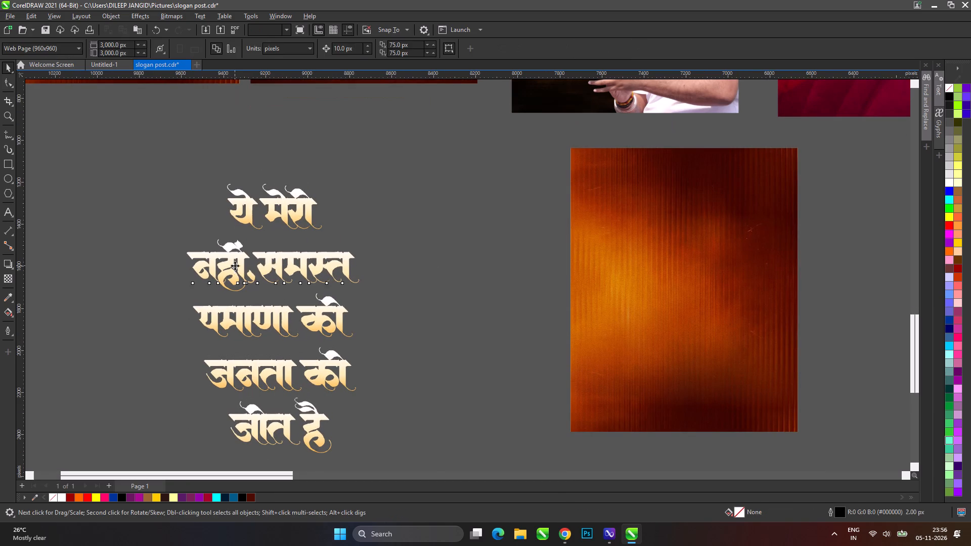
click(192, 267)
key(ctrl+a)
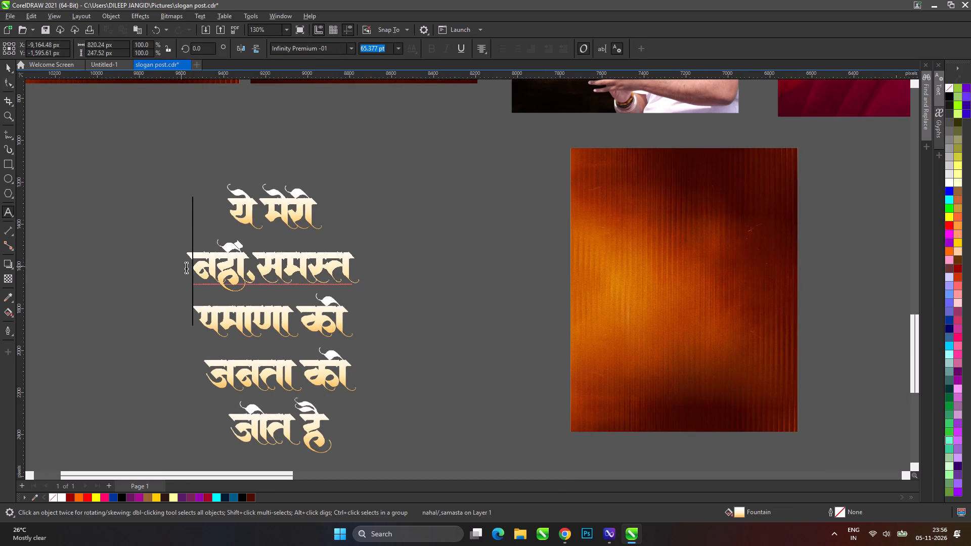
key(ctrl+x)
click(310, 214)
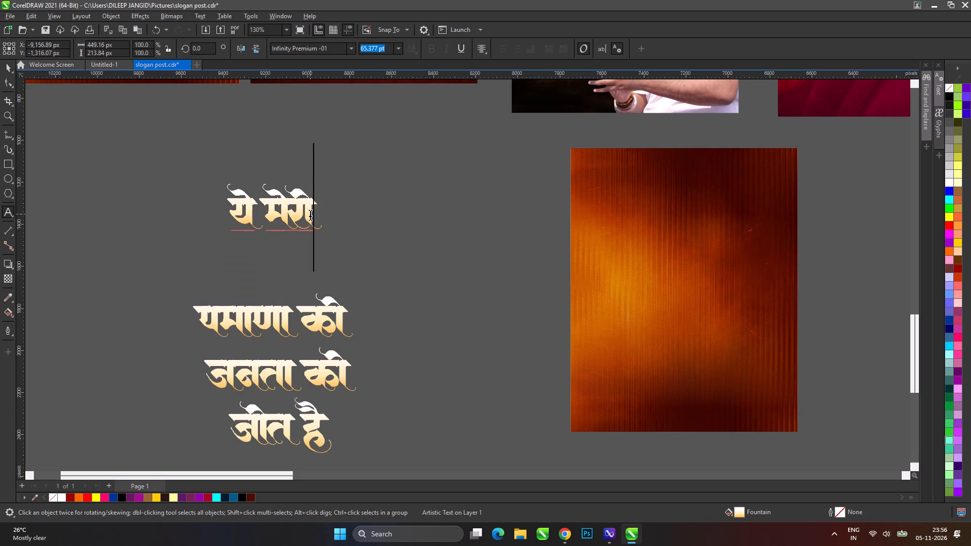
key(space)
key(ctrl+v)
Change the slogan's first line, ये मेरी नहीं,समस्त, to the Infinity Premium-07 font and fill it white.
key(ctrl+a)
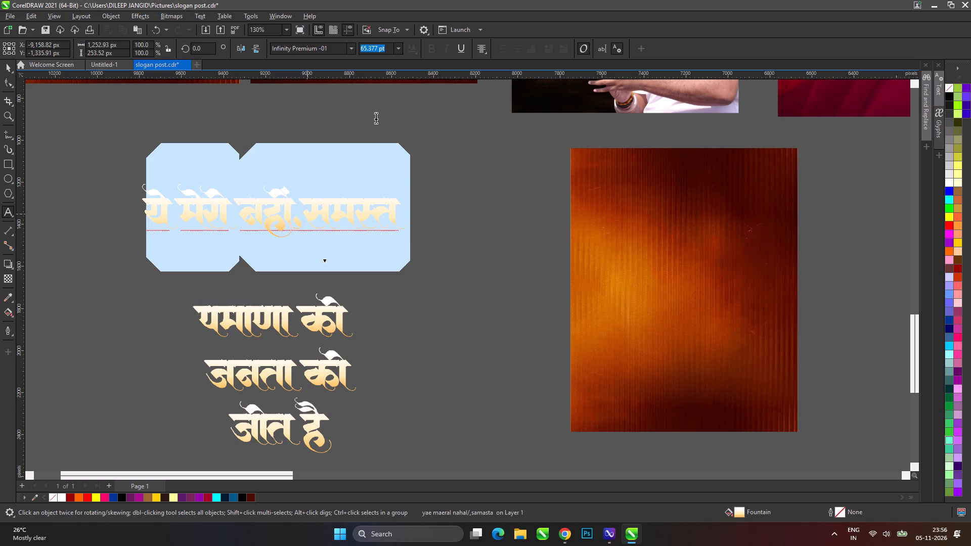
click(355, 48)
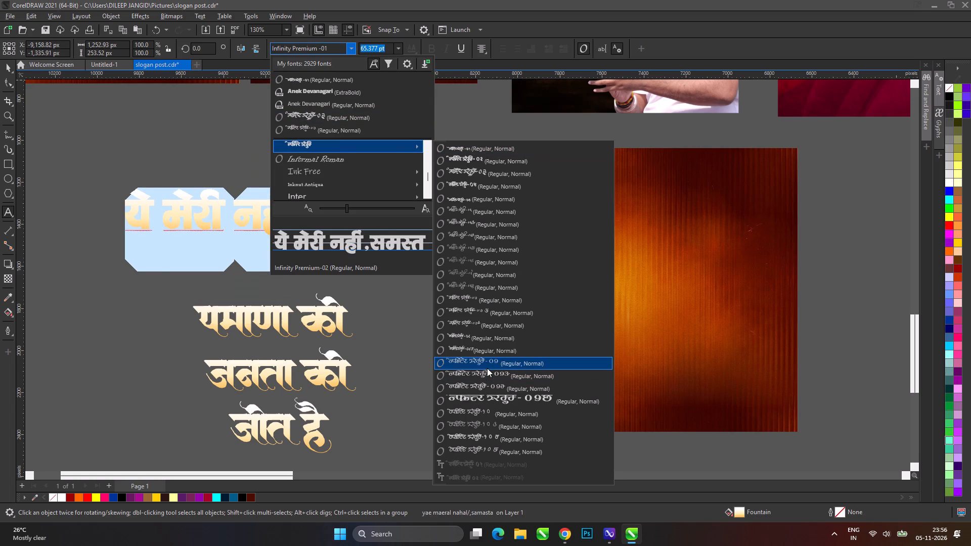
scroll(487, 368, down, 4)
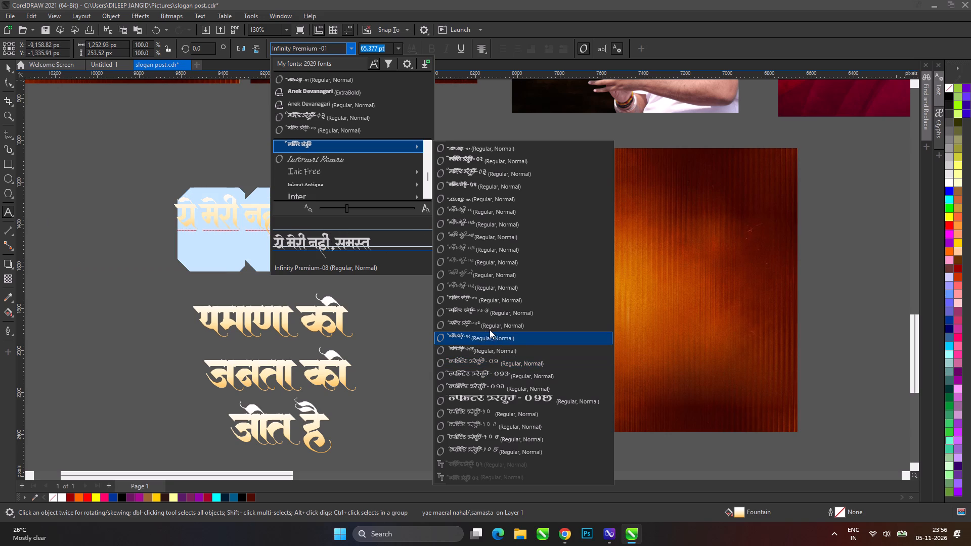
click(490, 295)
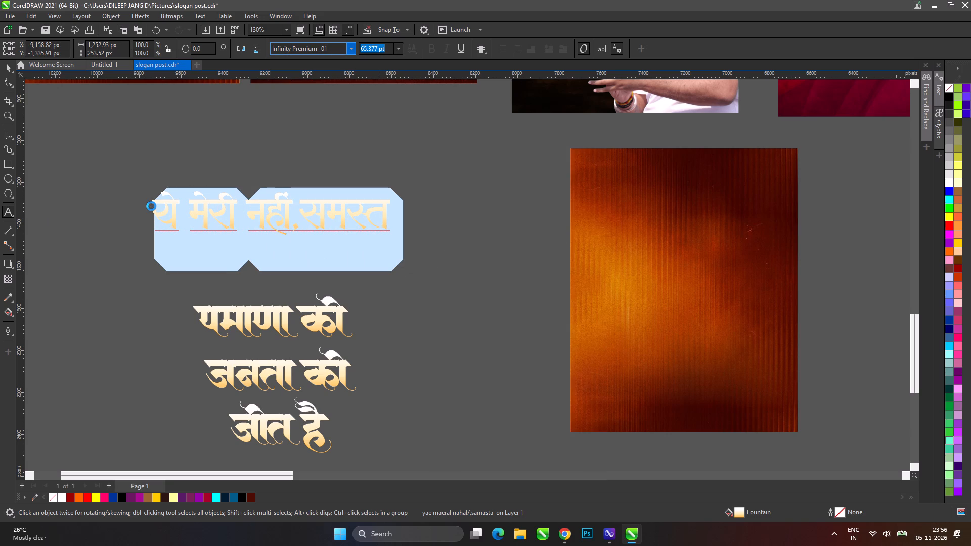
click(6, 66)
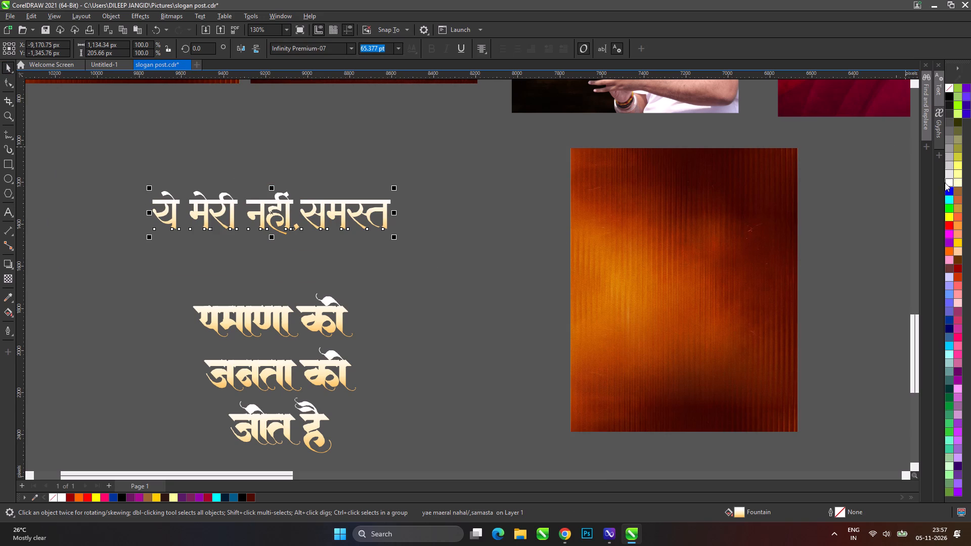
click(950, 184)
Shrink the white first line to about 33 pt and place it directly above पमाणा की.
shift+drag(394, 238, 337, 233)
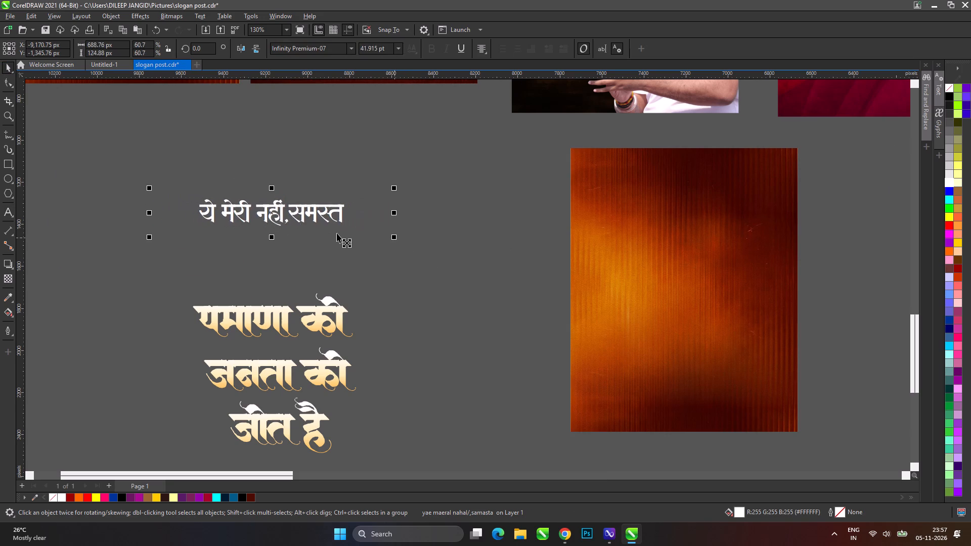
shift+drag(337, 233, 336, 233)
drag(315, 213, 295, 294)
Move the जनता की line up close beneath पमाणा की, offset slightly to the right.
drag(288, 373, 304, 353)
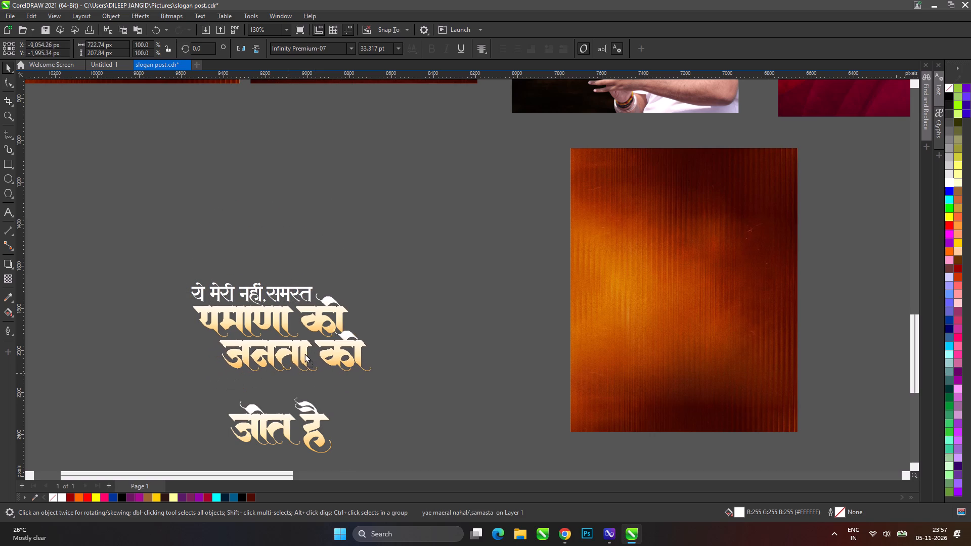
drag(304, 353, 306, 354)
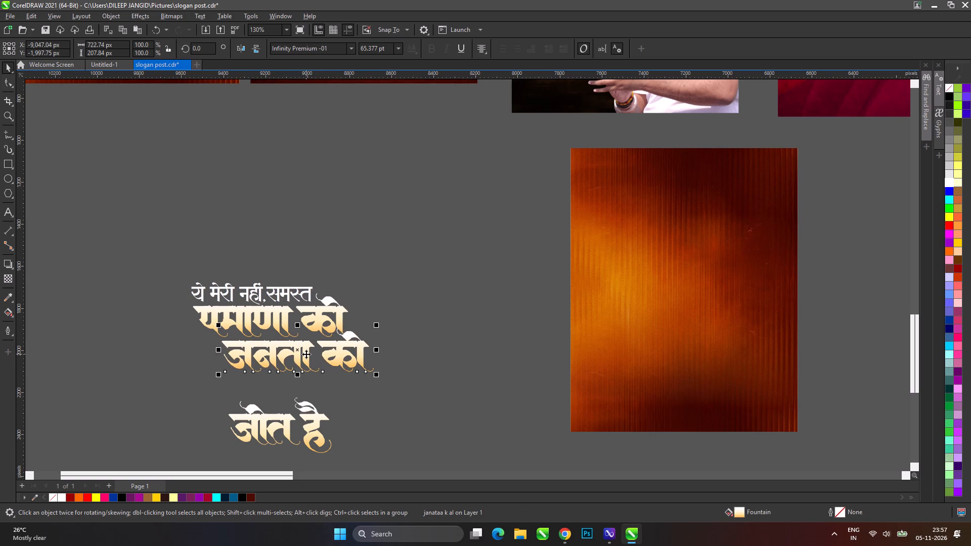
click(306, 354)
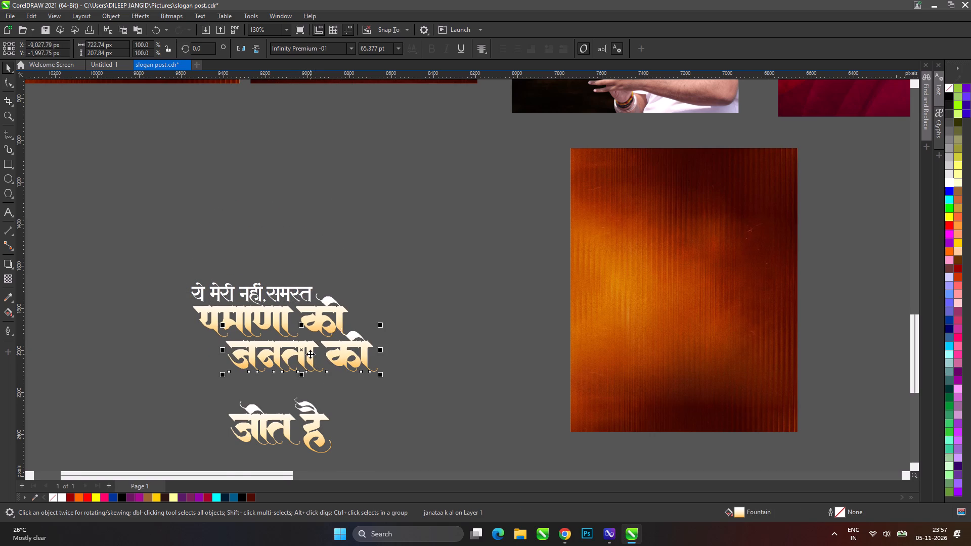
scroll(310, 354, up, 2)
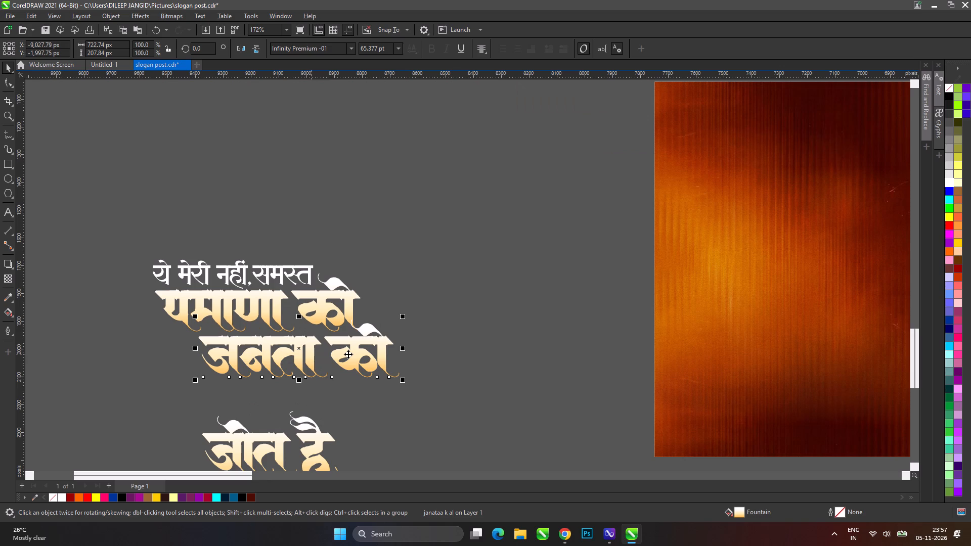
double_click(348, 354)
click(306, 306)
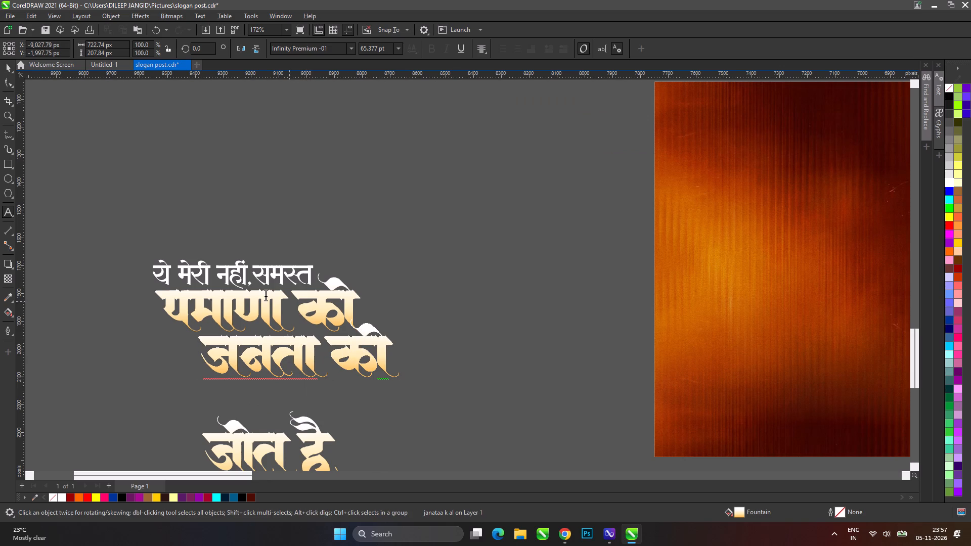
click(5, 62)
drag(311, 361, 323, 358)
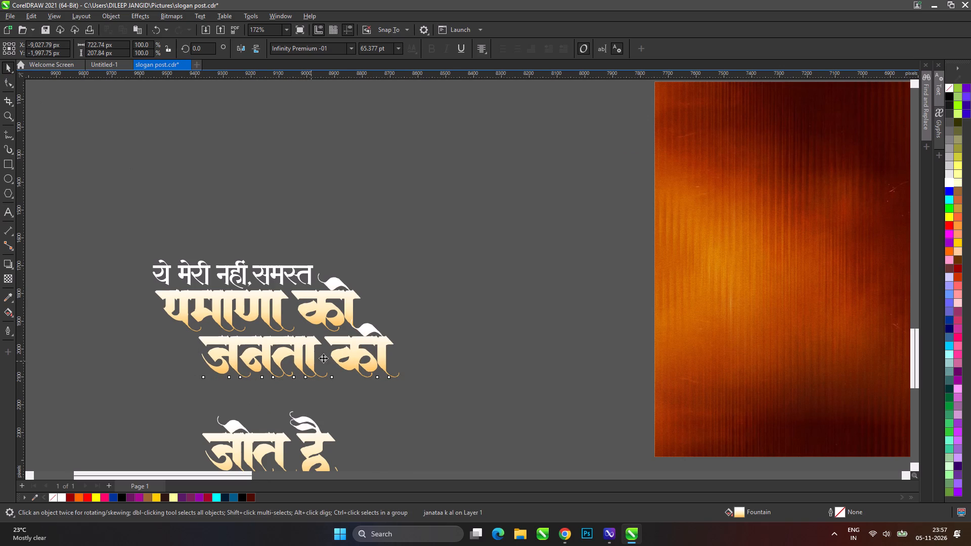
drag(323, 358, 324, 358)
Move the जीत है line up beneath the left part of जनता की.
drag(304, 447, 350, 404)
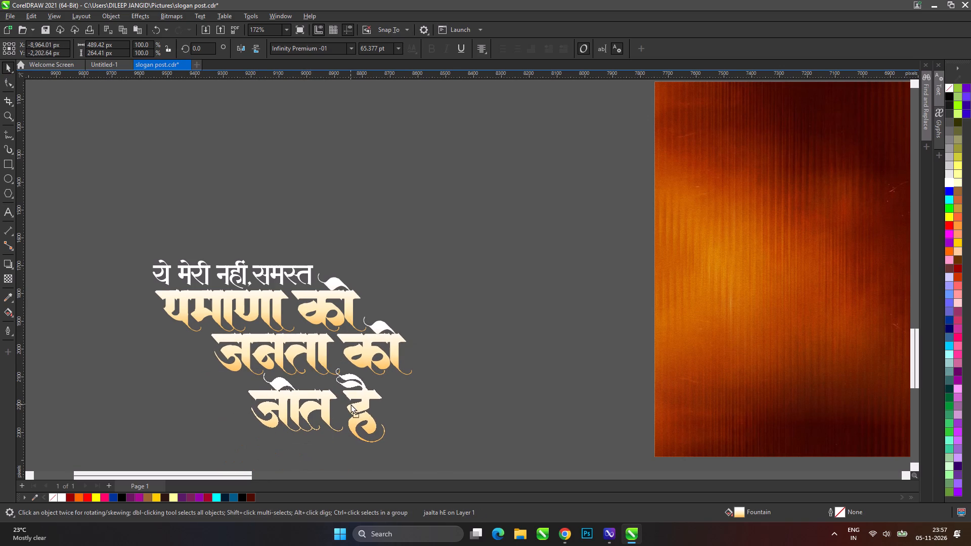
drag(350, 404, 276, 404)
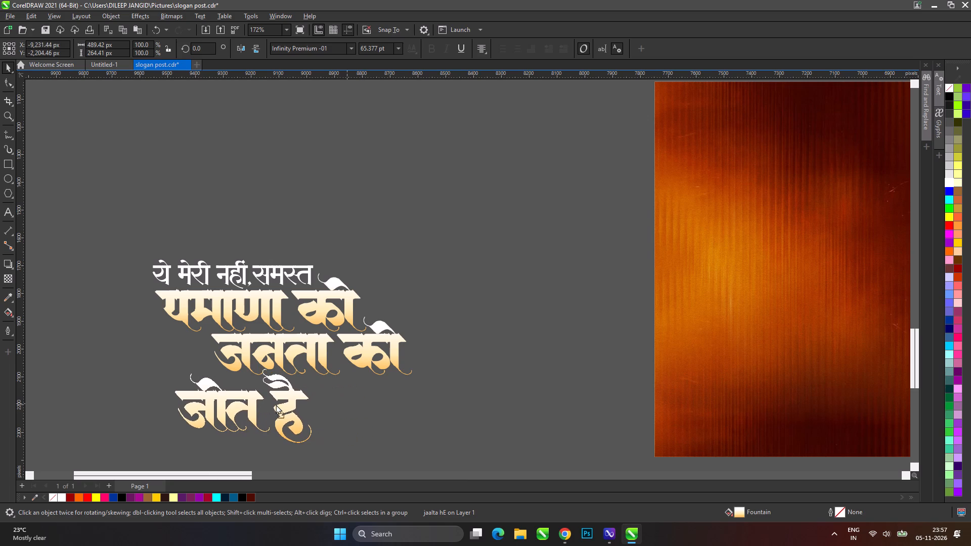
drag(276, 404, 285, 392)
Set the word है in the last line to 48 pt, retype its vowel sign to match, and nudge the line left.
double_click(285, 392)
drag(279, 395, 343, 397)
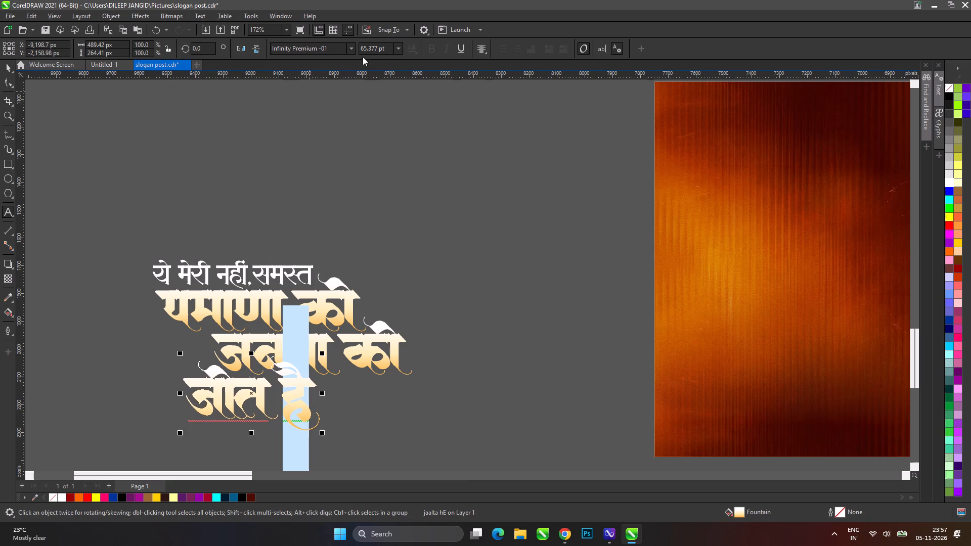
click(403, 45)
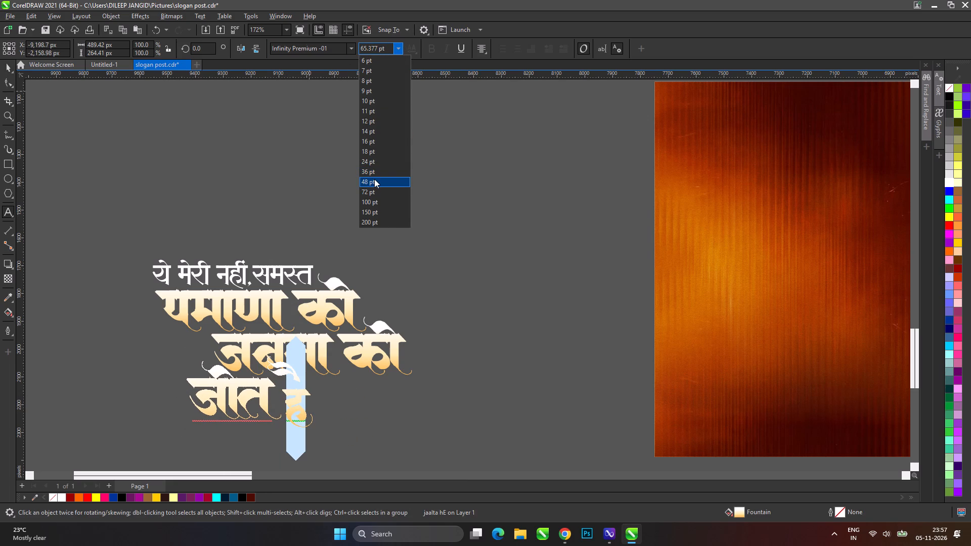
click(374, 184)
click(304, 395)
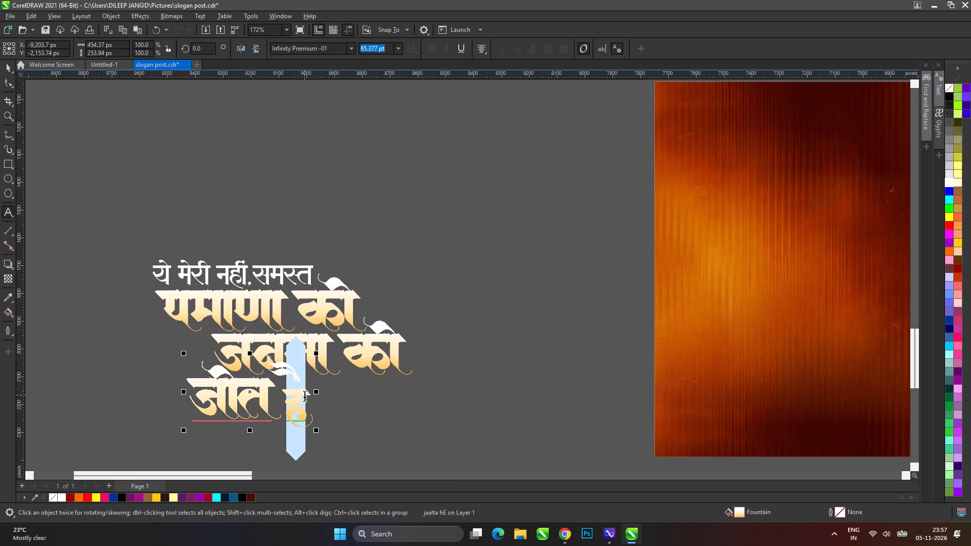
key(Down)
key(Right)
key(Right)
key(Right)
key(BackSpace)
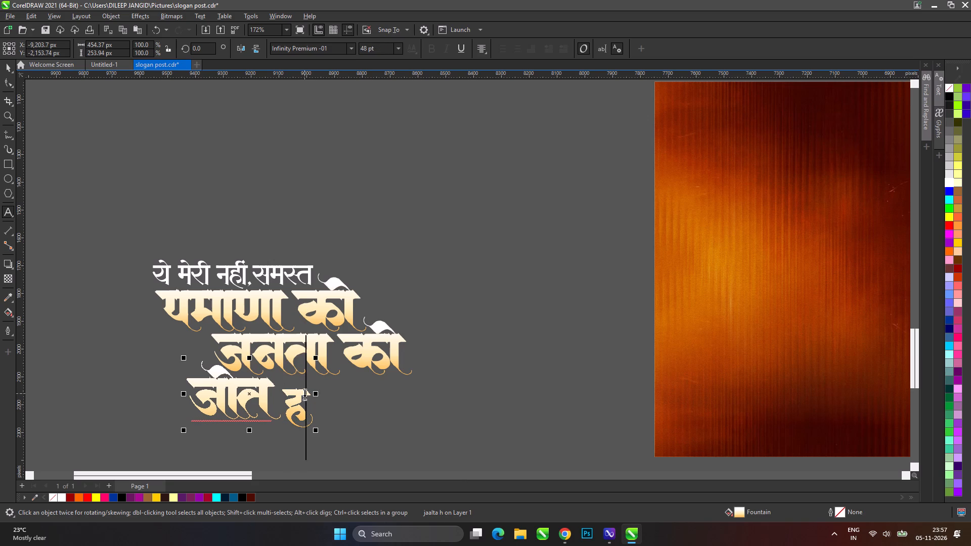
key(shift+e)
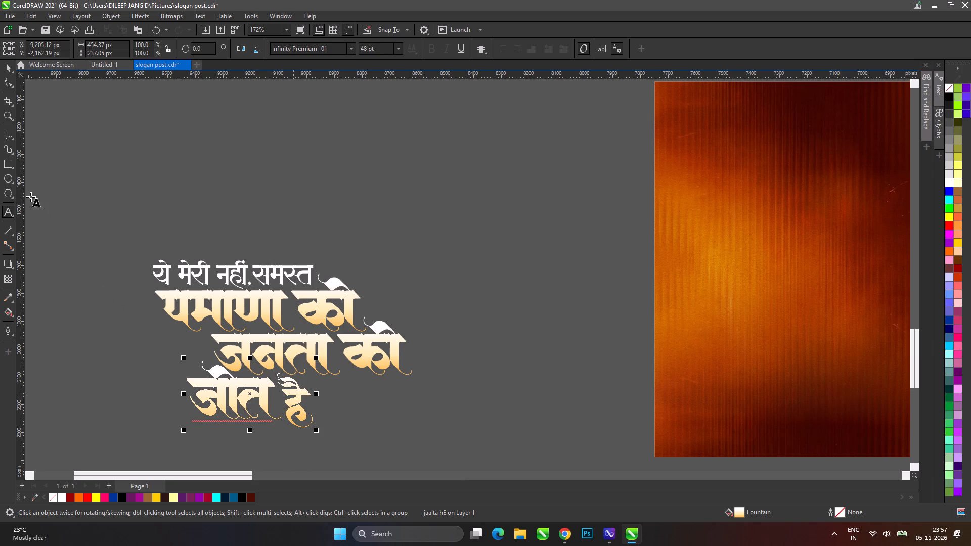
click(6, 63)
drag(251, 395, 246, 396)
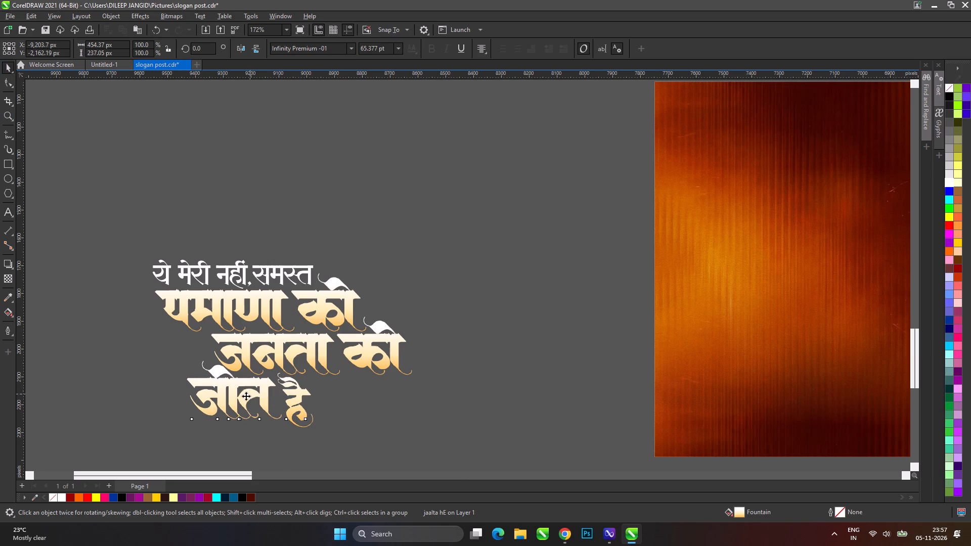
drag(246, 396, 245, 396)
Restyle जनता की in Infinity Premium-07 at about 42 pt, filled white, and place it under the middle of पमाणा की.
click(303, 342)
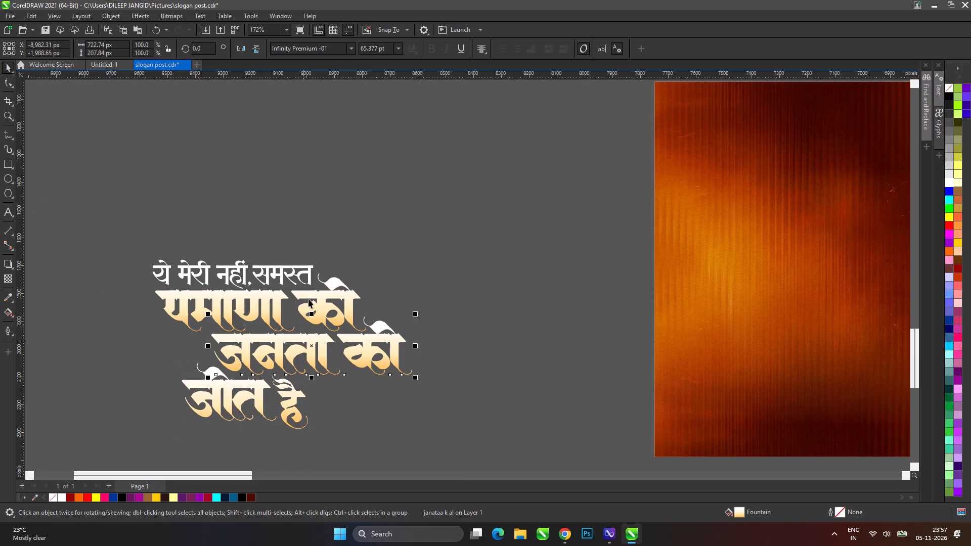
click(350, 50)
click(342, 80)
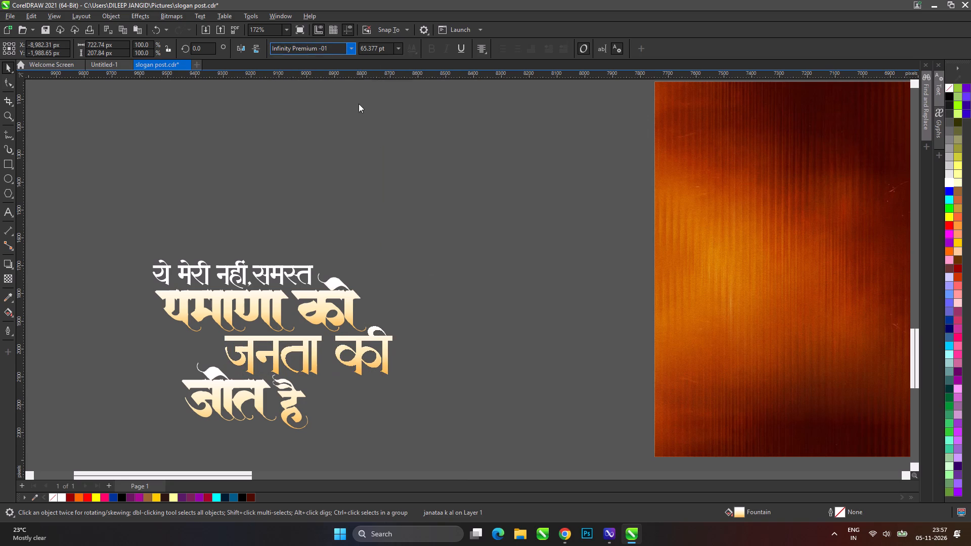
shift+drag(395, 377, 365, 379)
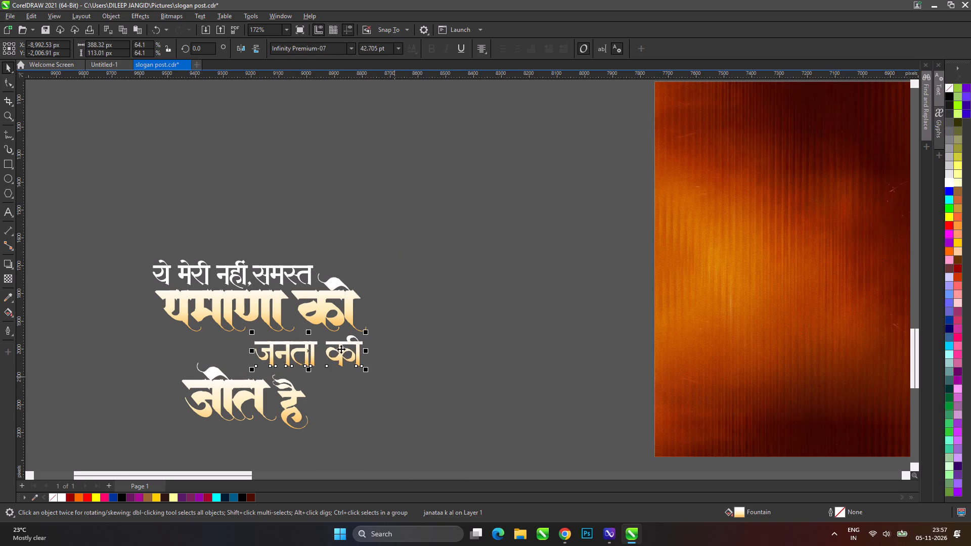
drag(338, 347, 302, 343)
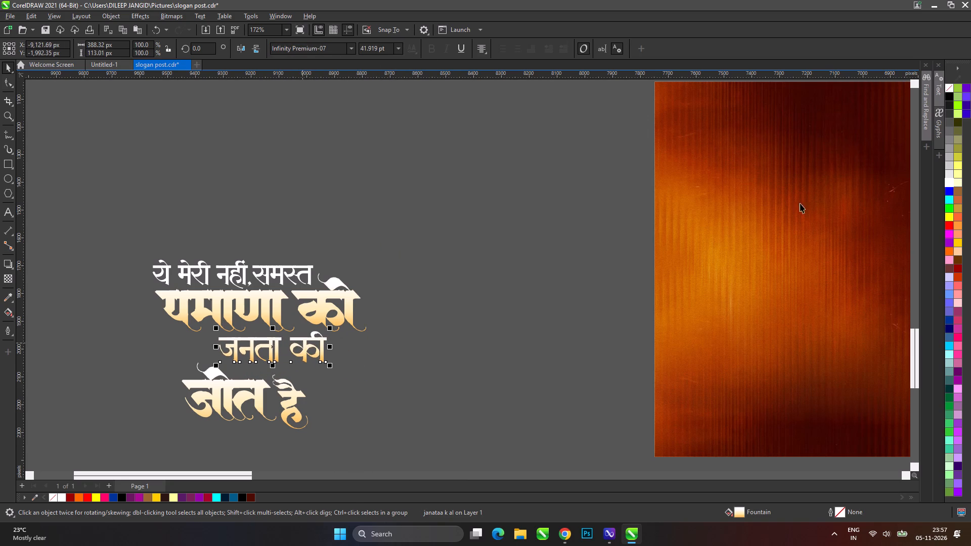
click(947, 179)
Move the जीत है line up closer beneath जनता की.
drag(276, 389, 278, 383)
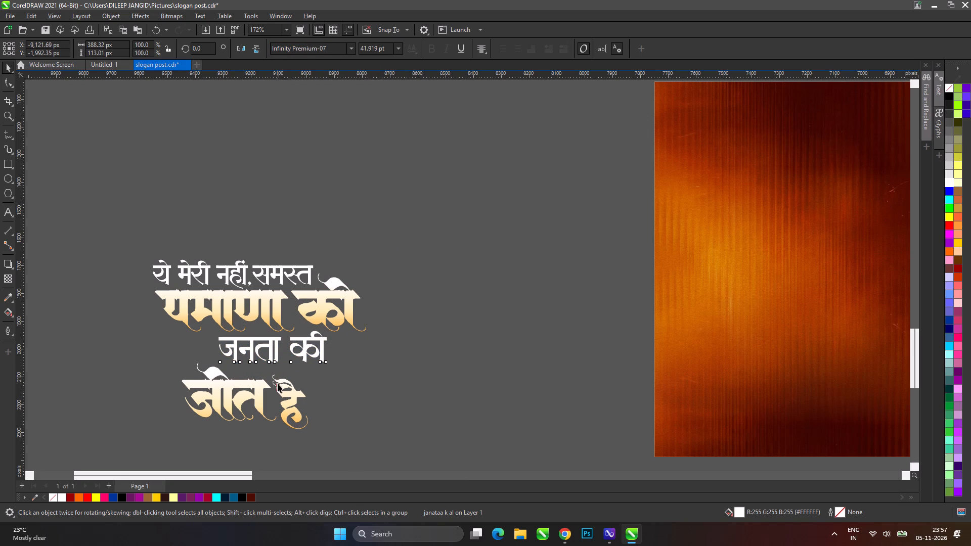
drag(278, 383, 277, 382)
drag(285, 387, 282, 376)
Move all four slogan lines together onto the upper part of the orange poster and scale them to about 87%.
click(500, 174)
drag(478, 201, 89, 471)
scroll(245, 312, down, 5)
drag(245, 312, 564, 226)
scroll(224, 281, down, 5)
scroll(503, 250, up, 4)
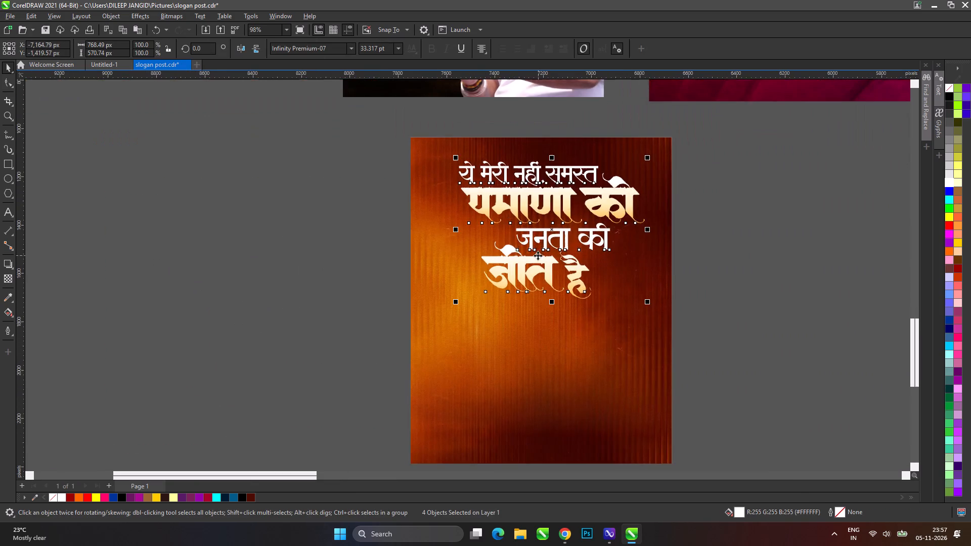
scroll(252, 198, down, 5)
scroll(532, 242, up, 4)
shift+drag(496, 282, 481, 283)
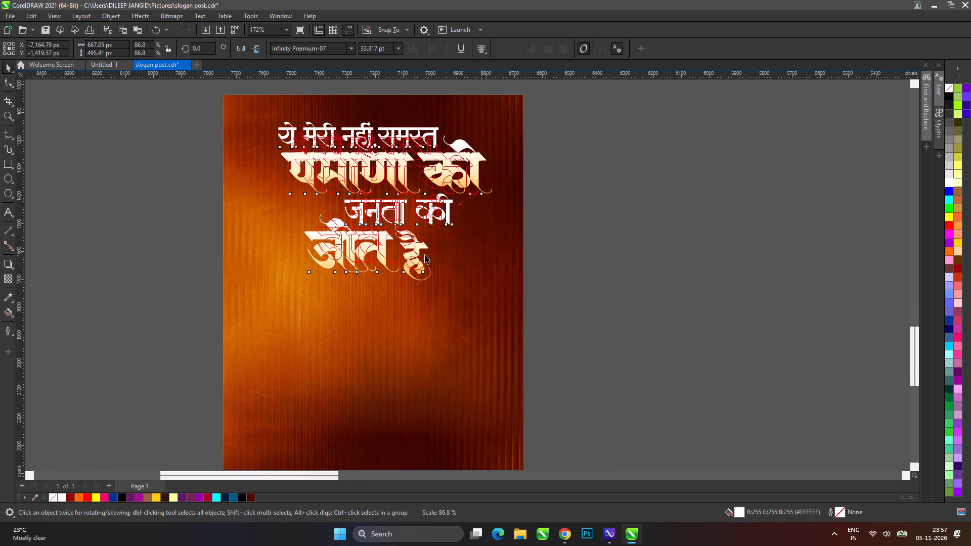
drag(410, 246, 402, 227)
Group the four slogan lines and centre the group horizontally on the orange poster background.
key(ctrl+g)
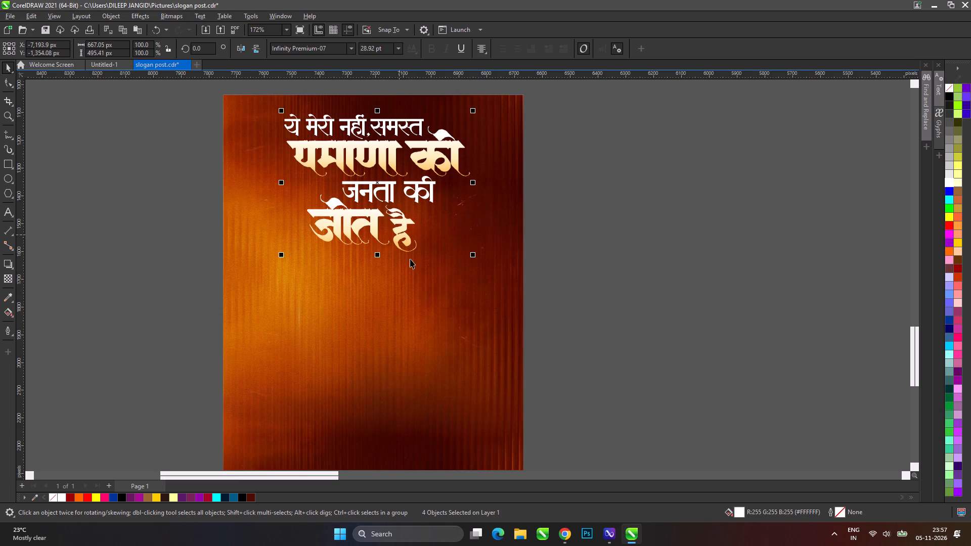
shift+click(423, 290)
key(c)
click(620, 217)
scroll(395, 239, down, 4)
scroll(393, 223, up, 3)
click(393, 232)
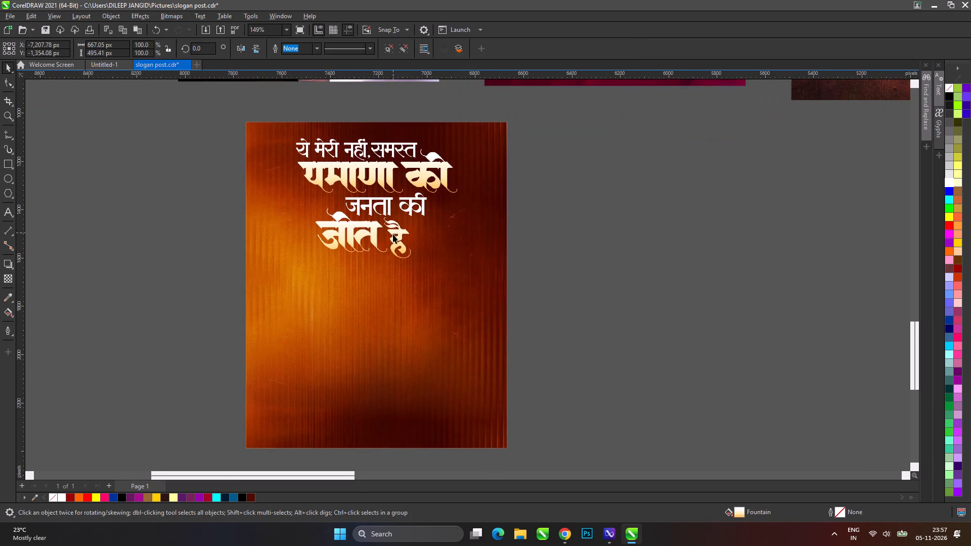
shift+click(401, 290)
key(c)
click(557, 246)
Ungroup the व्यक्तित्व / नेतृत्व slogan on the dark poster and copy its sparkle stars beside जनता की on the orange poster.
scroll(444, 245, down, 11)
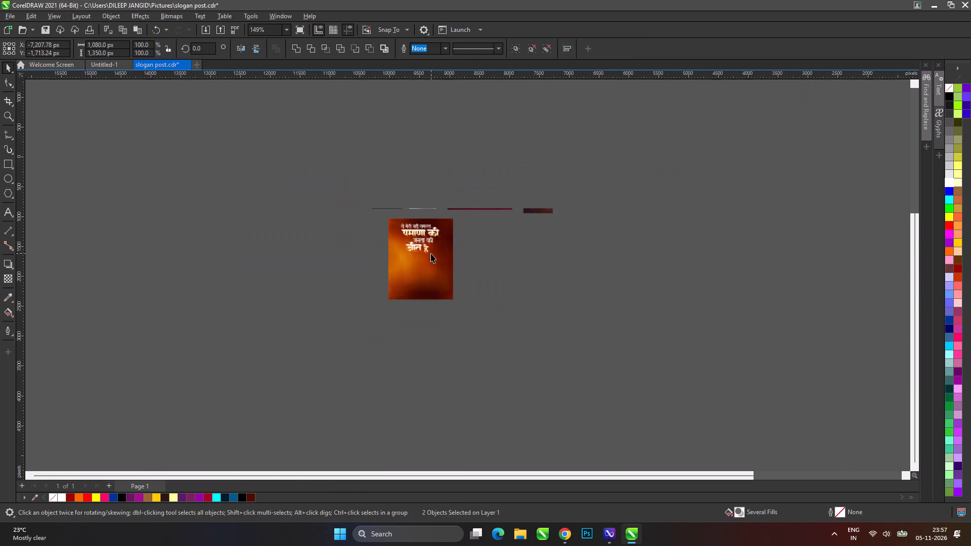
scroll(409, 195, up, 4)
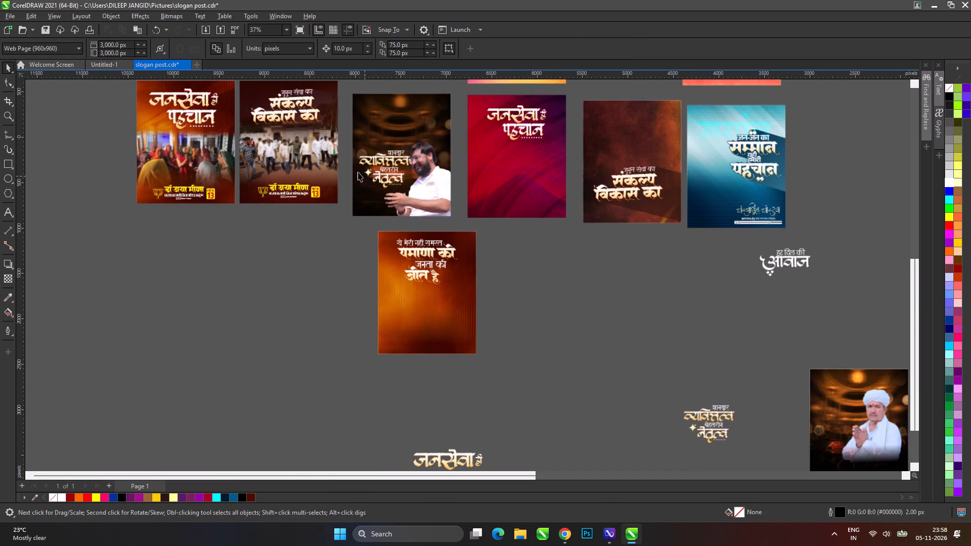
click(360, 172)
click(369, 174)
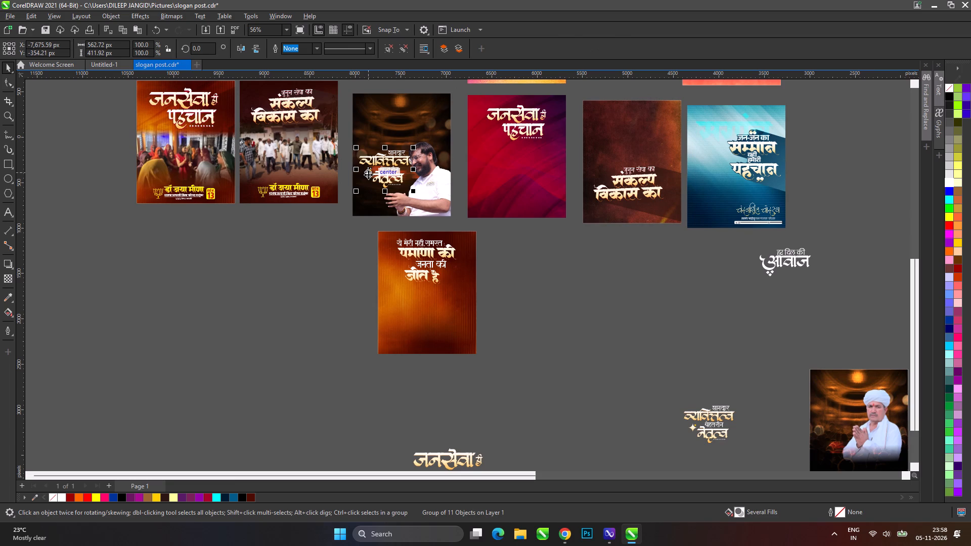
key(ctrl+u)
key(ctrl+u)
click(346, 296)
drag(347, 161, 375, 185)
drag(369, 172, 388, 233)
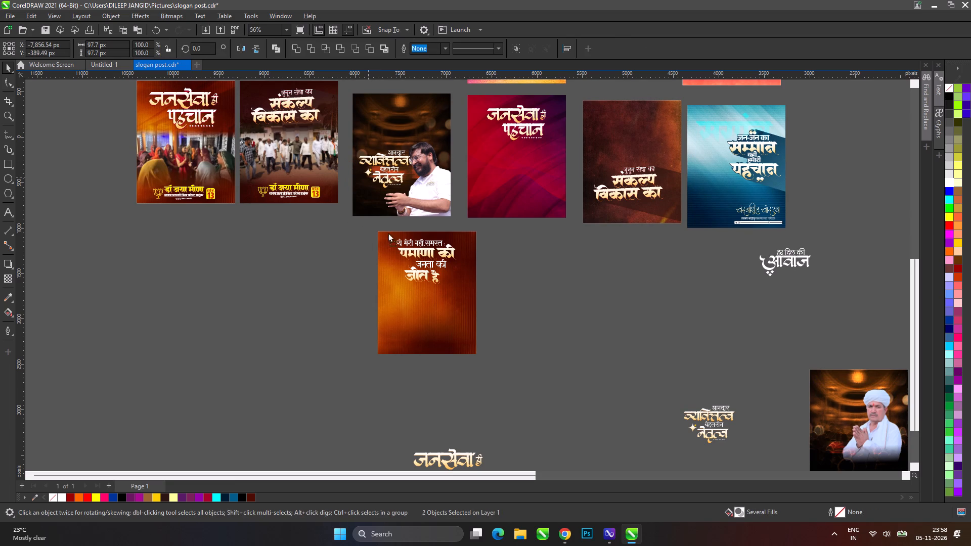
drag(388, 233, 409, 263)
right_click(409, 263)
Shrink the copied sparkle stars to about 77 px and place them just before जनता की, above जीत.
scroll(409, 263, up, 14)
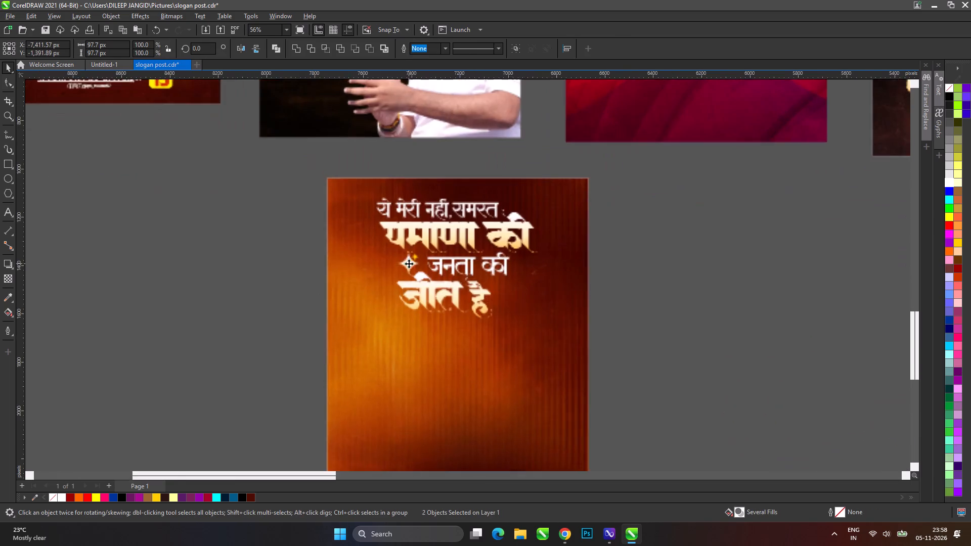
scroll(409, 263, up, 6)
shift+drag(443, 285, 436, 286)
drag(414, 252, 431, 248)
scroll(431, 248, down, 4)
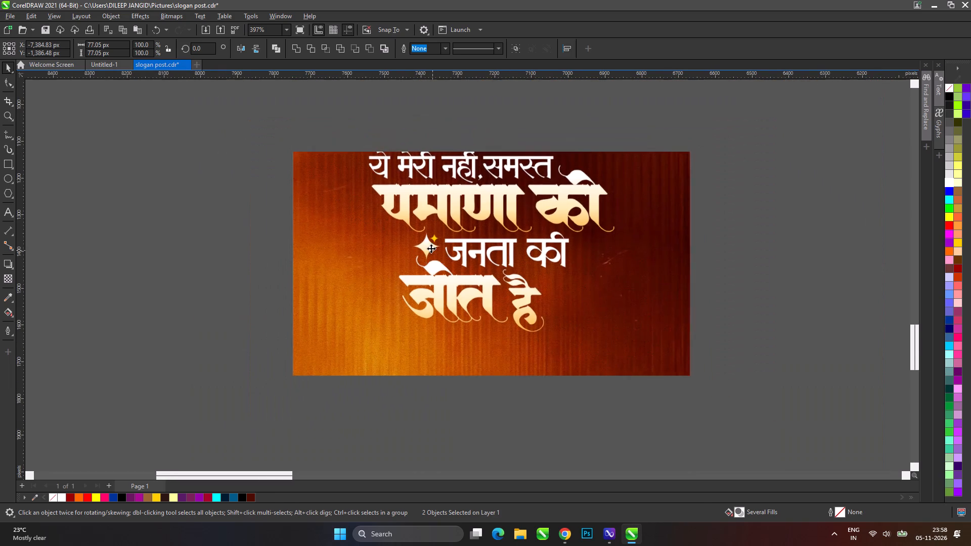
Duplicate the sparkle stars beside है on the last slogan line and mirror the copy horizontally.
drag(431, 248, 561, 292)
right_click(561, 292)
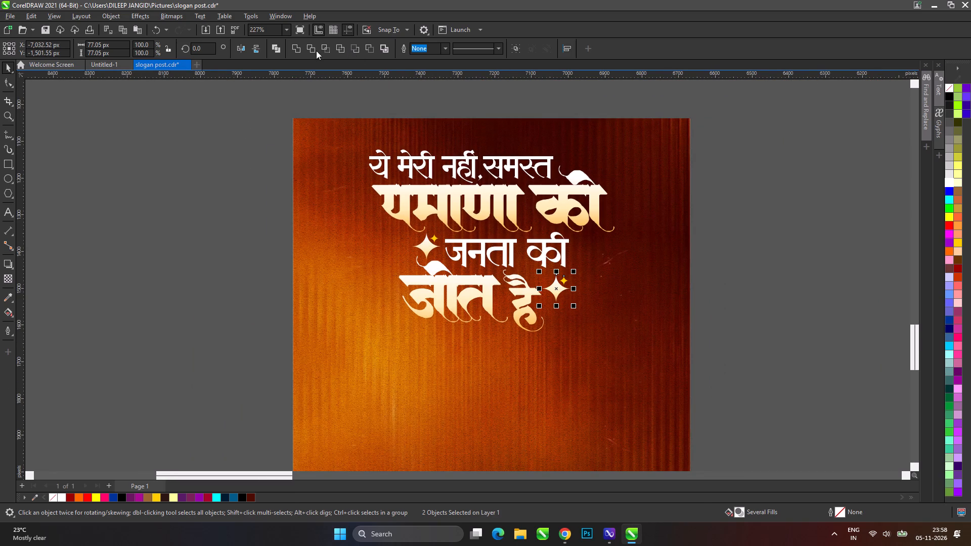
click(242, 49)
click(243, 224)
Scale the whole slogan with both star pairs to about 92%, move it slightly up, and group it.
scroll(225, 227, down, 6)
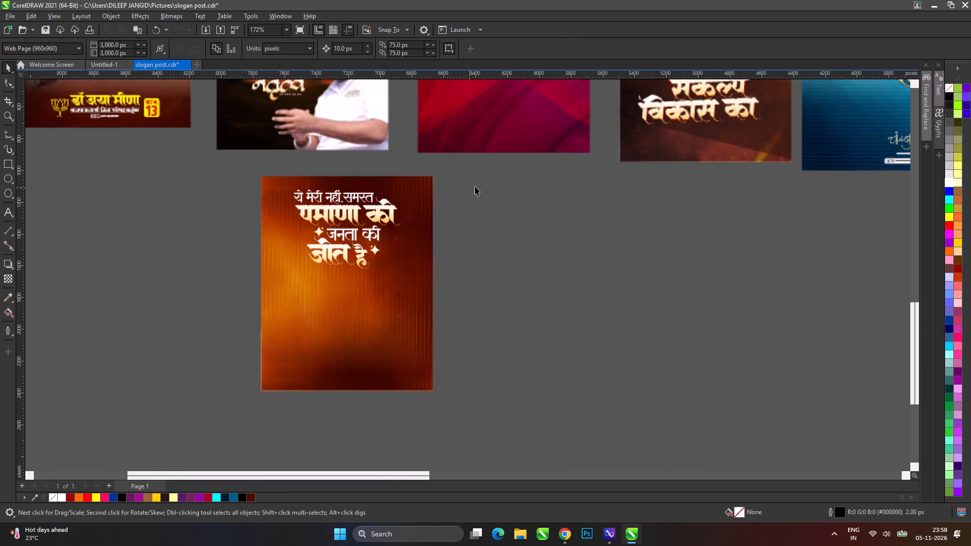
drag(508, 169, 203, 290)
shift+click(404, 272)
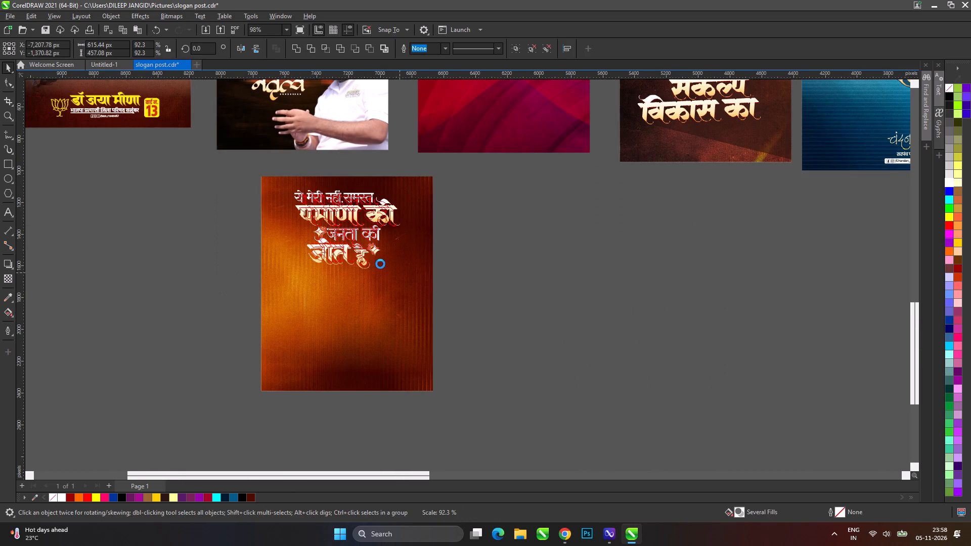
click(357, 257)
key(ctrl+g)
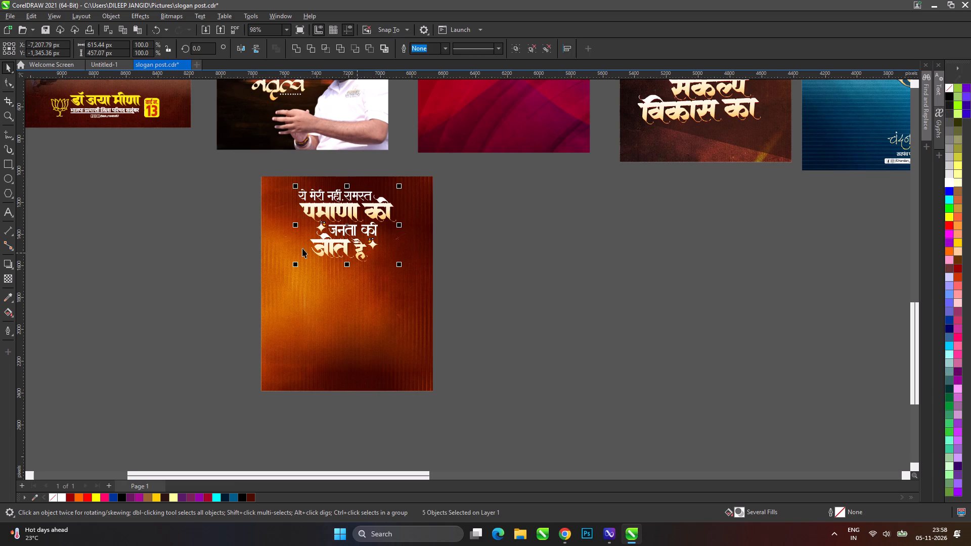
Duplicate the slogan group with a slight offset, fill the copy with Brown #996633 and place it behind the original.
scroll(426, 183, up, 11)
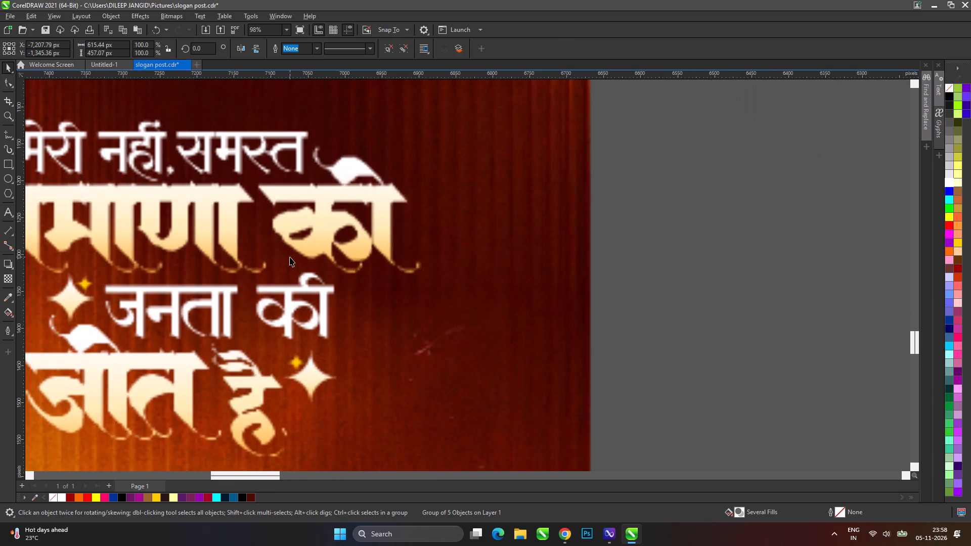
click(297, 252)
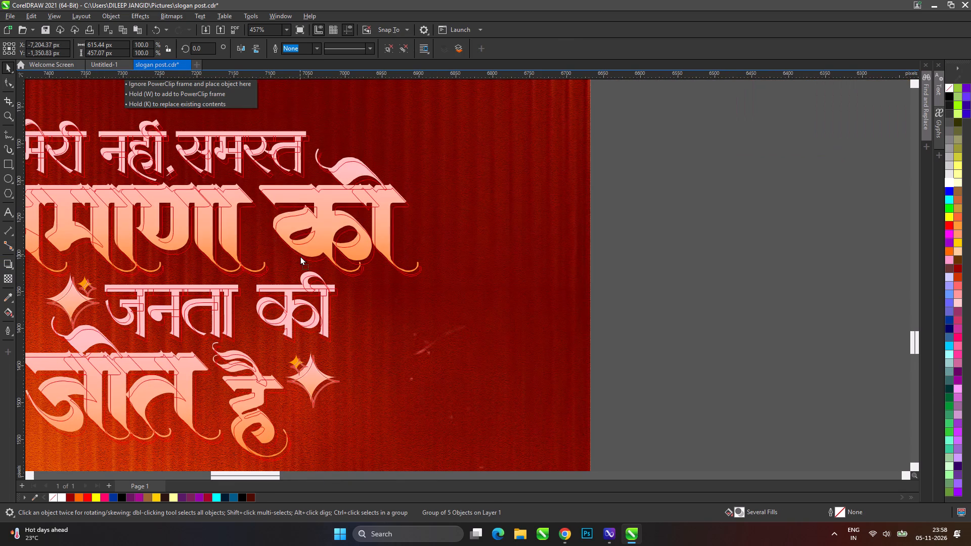
right_click(300, 256)
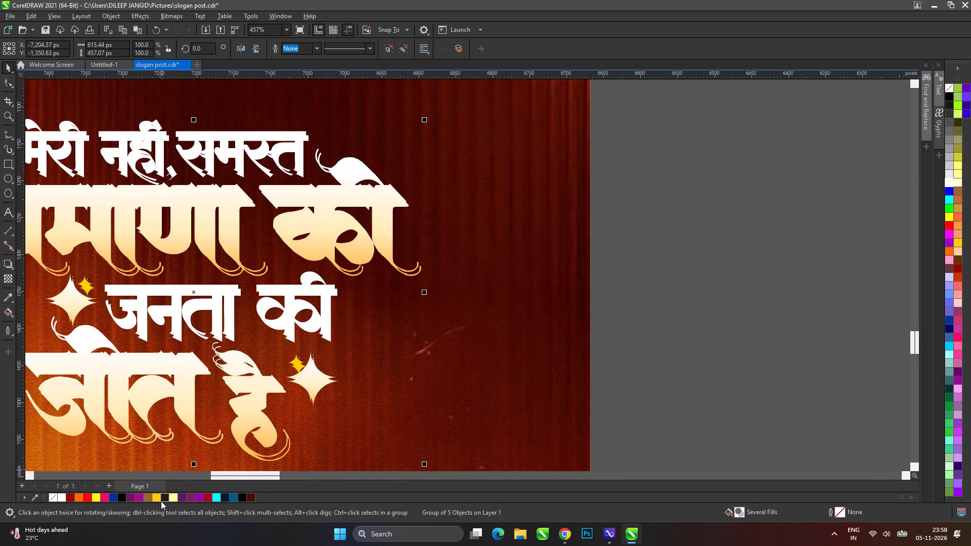
click(150, 499)
key(ctrl+Page_Down)
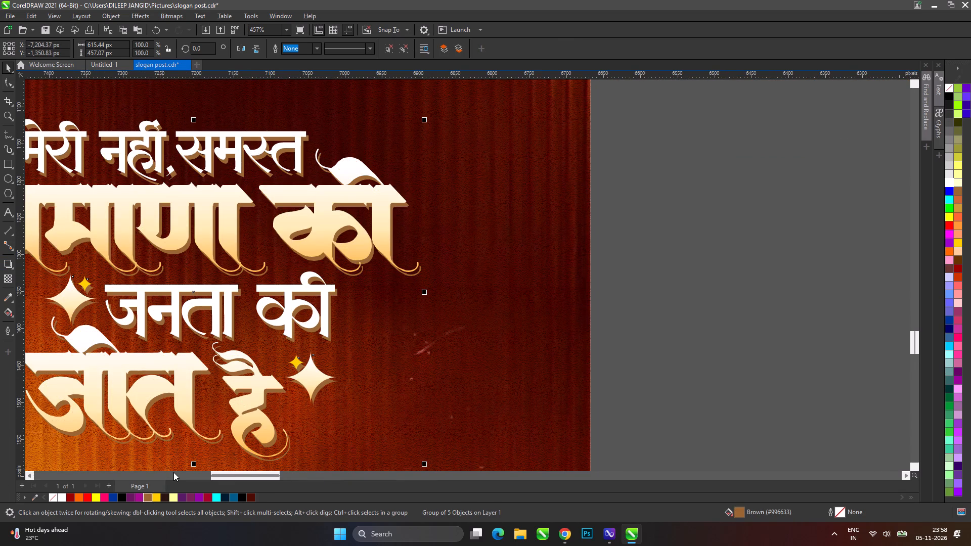
Reposition the brown copy about 1 px right and 2 px below the original slogan as a thin edge shadow.
key(Left)
key(Up)
scroll(270, 415, up, 4)
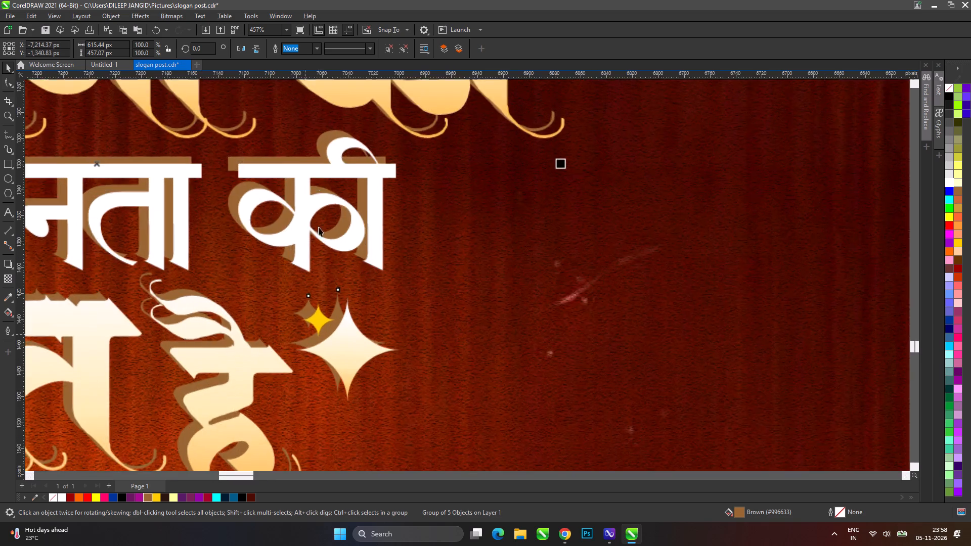
scroll(319, 227, up, 7)
drag(256, 226, 282, 244)
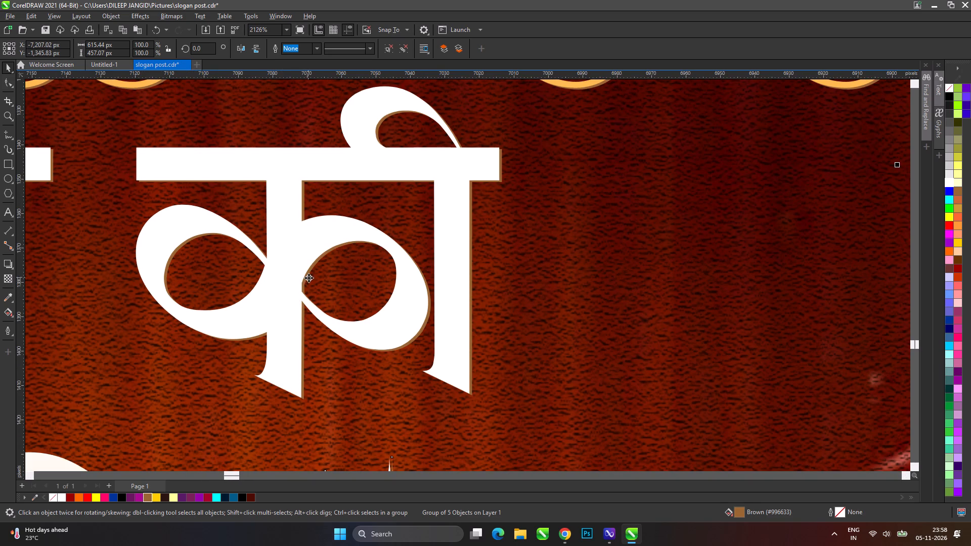
drag(310, 278, 314, 281)
key(ctrl+z)
drag(308, 274, 310, 279)
scroll(310, 279, down, 20)
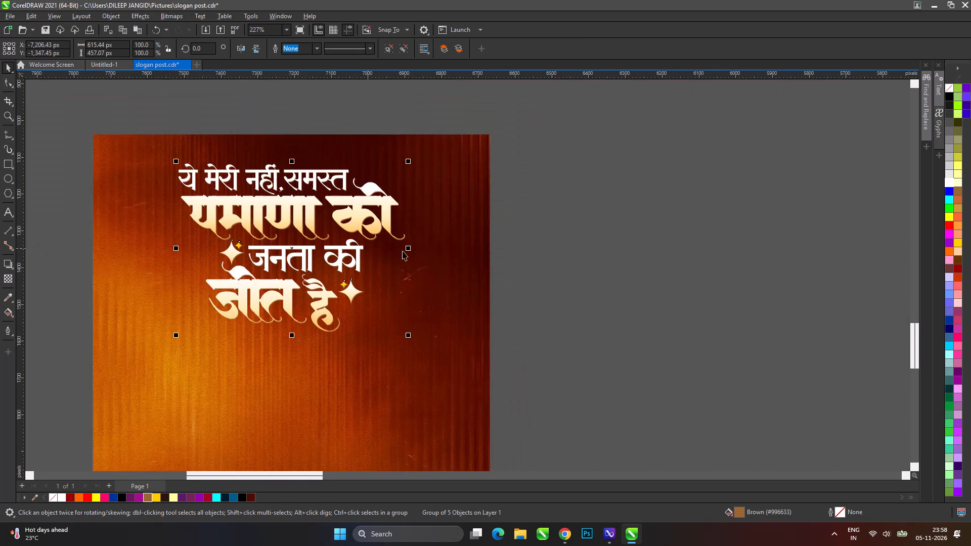
click(588, 253)
Group the slogan with its brown copy and apply a black Multiply drop shadow with opacity 50 and feather 15.
scroll(549, 251, down, 6)
drag(576, 177, 336, 226)
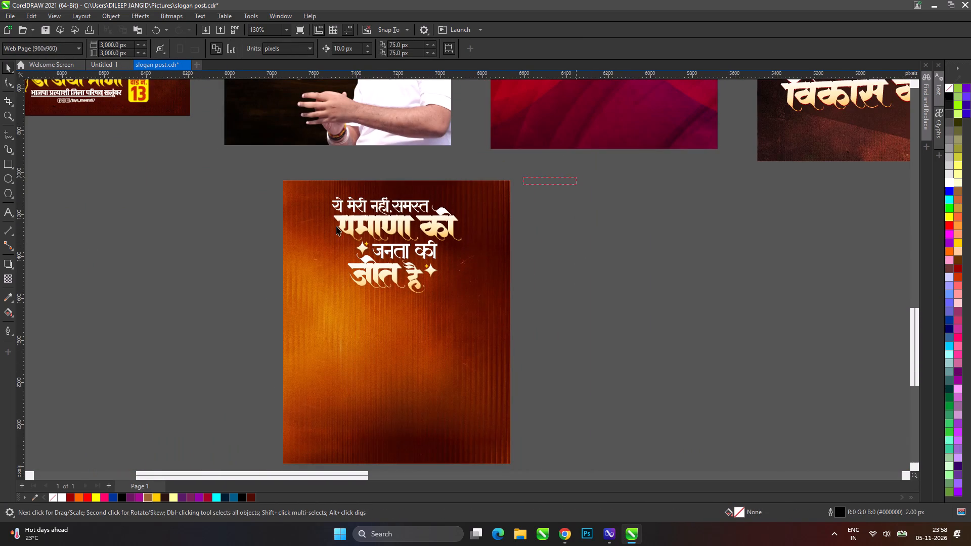
drag(336, 226, 147, 332)
key(ctrl+g)
click(4, 263)
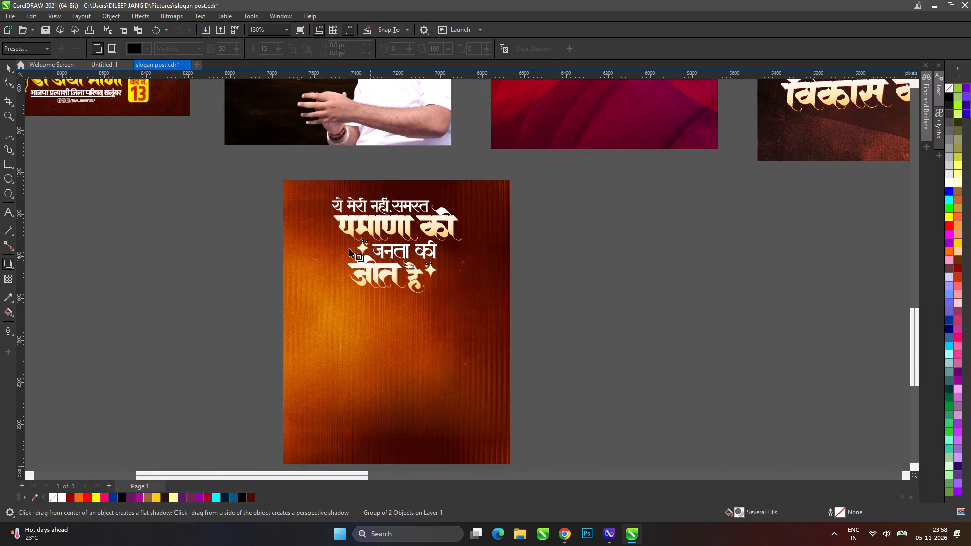
drag(333, 245, 431, 265)
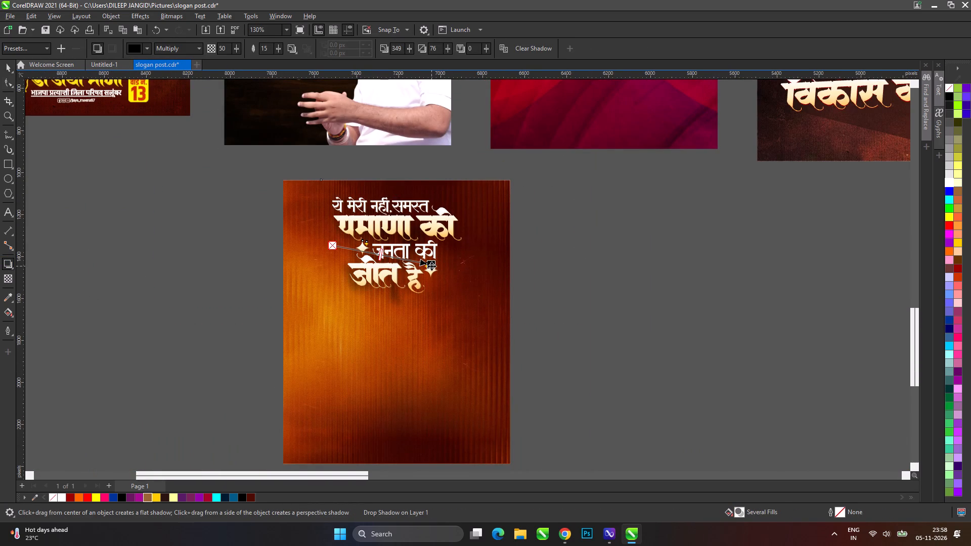
drag(432, 266, 444, 249)
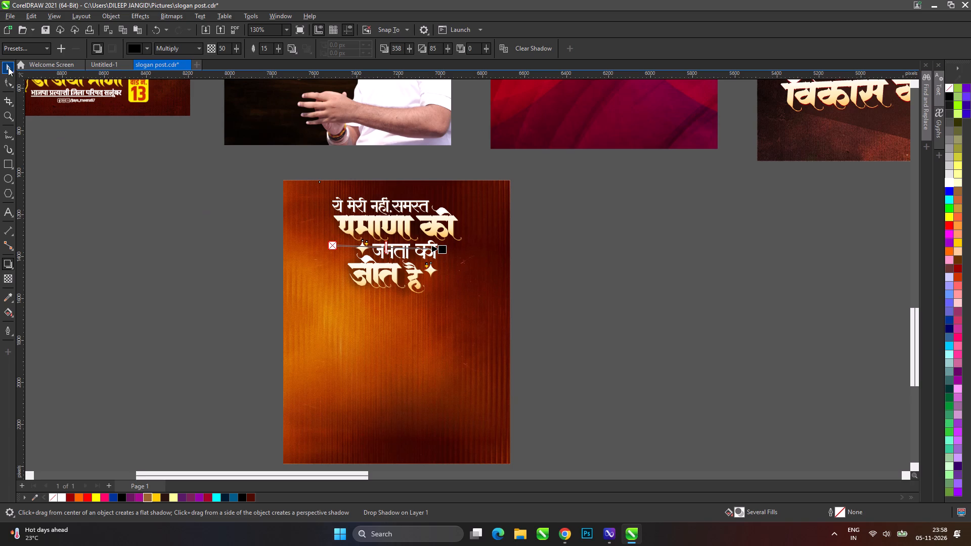
click(7, 66)
Place the shadowed slogan inside the orange poster's PowerClip frame.
scroll(425, 230, down, 5)
key(d)
click(440, 324)
click(551, 292)
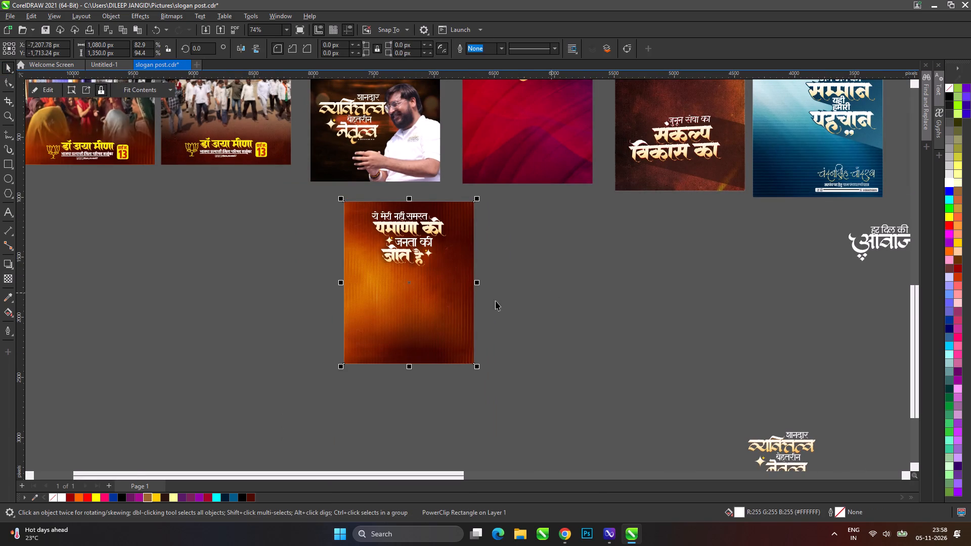
Open the orange poster's PowerClip contents and import RSP_2871.JPG-Photoroom.png at about 802 px wide.
double_click(448, 314)
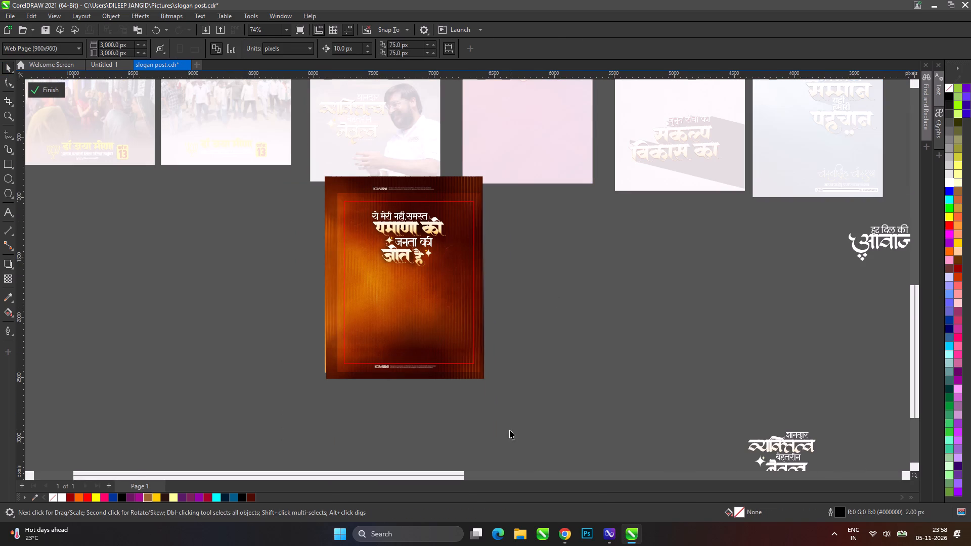
key(ctrl+i)
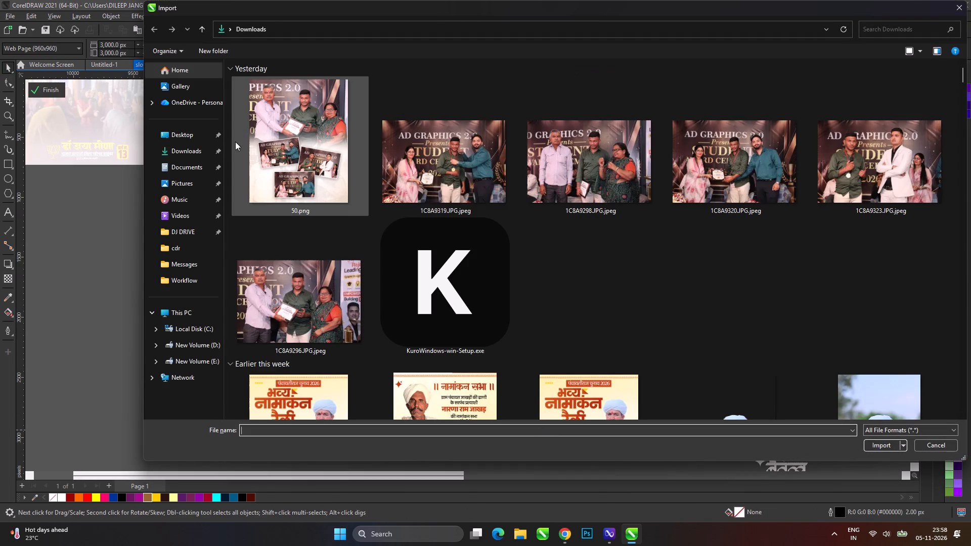
click(195, 66)
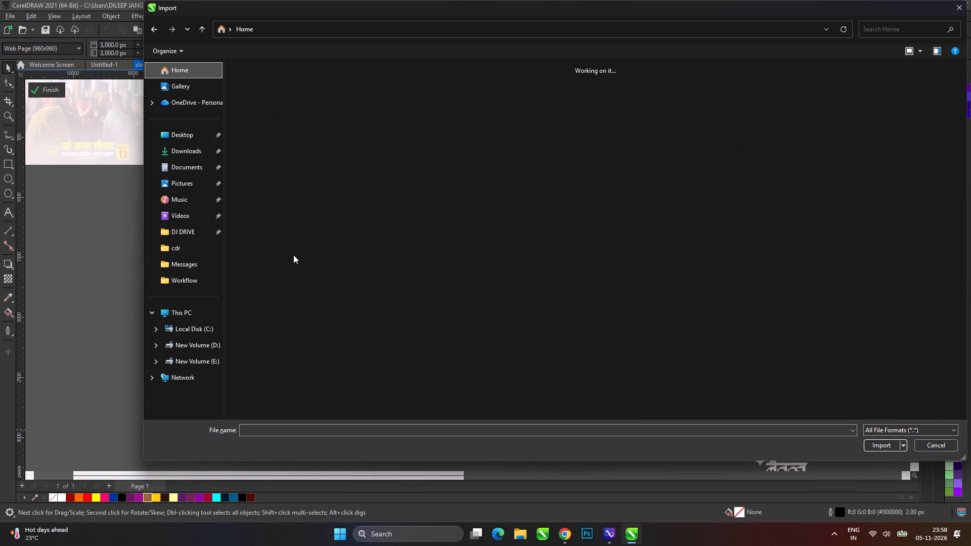
double_click(261, 232)
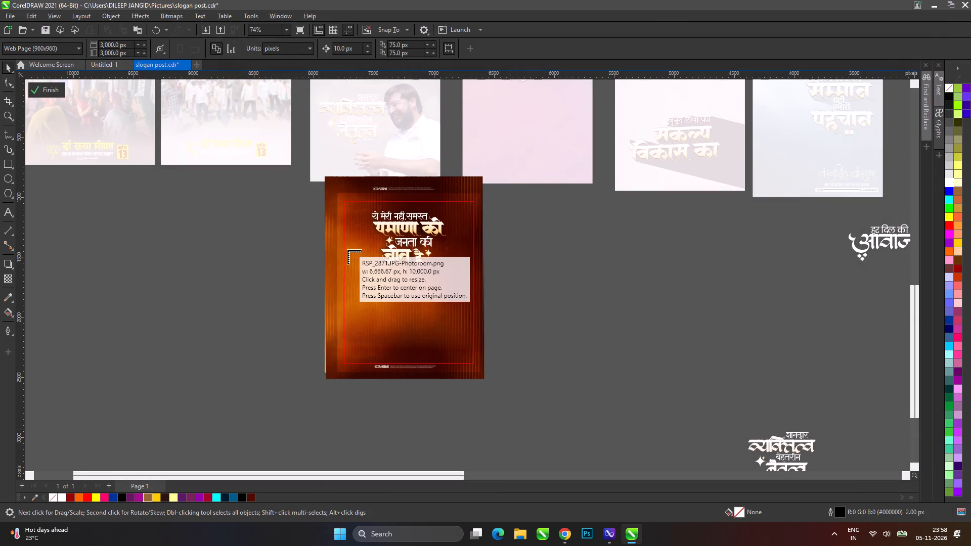
drag(346, 244, 463, 388)
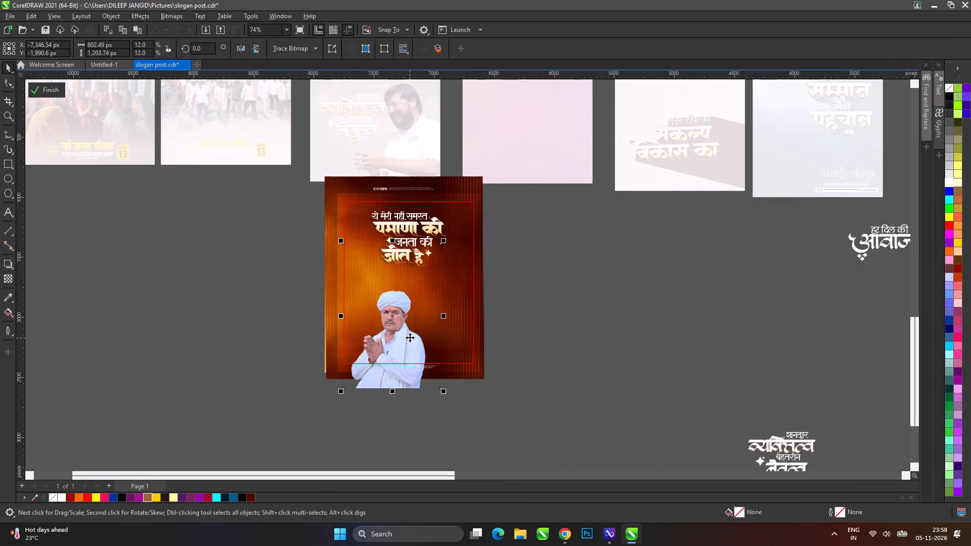
Enlarge the cut-out photo of the man in the turban to about 1,016 × 1,524 px at the poster's lower right.
drag(410, 337, 422, 315)
shift+drag(457, 369, 465, 378)
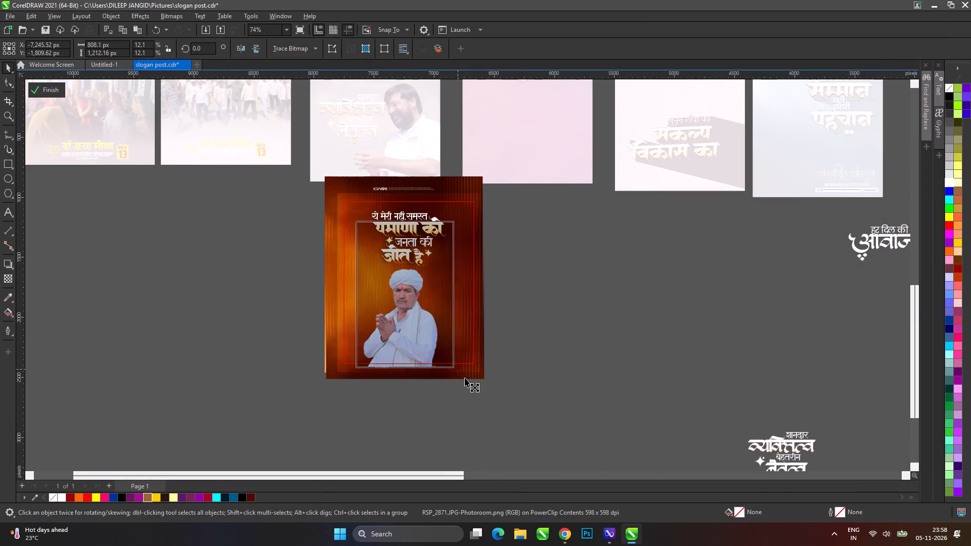
shift+drag(465, 378, 473, 388)
drag(403, 342, 424, 326)
drag(424, 326, 431, 328)
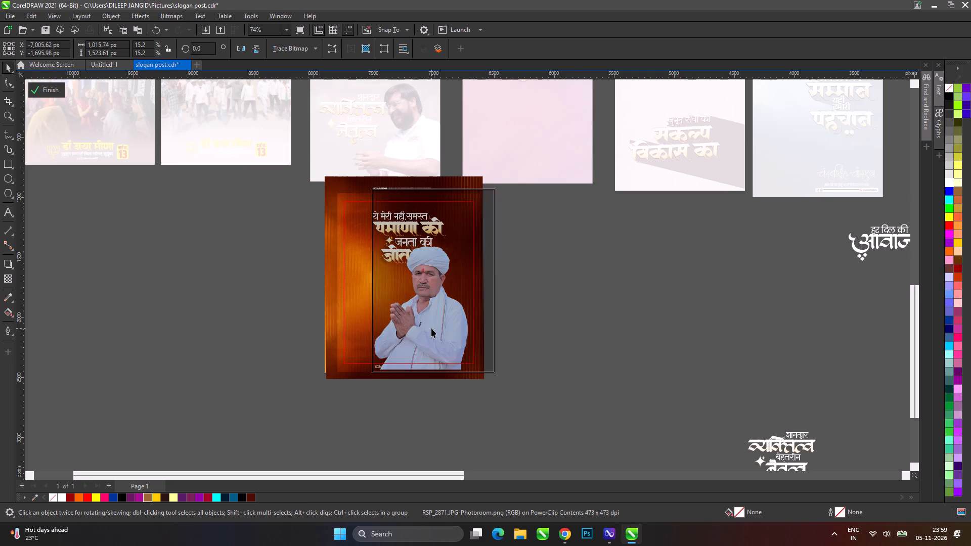
drag(431, 328, 427, 328)
click(269, 236)
Move the slogan to the poster's upper left, clear of the man's turban, and enlarge it slightly.
drag(289, 191, 571, 320)
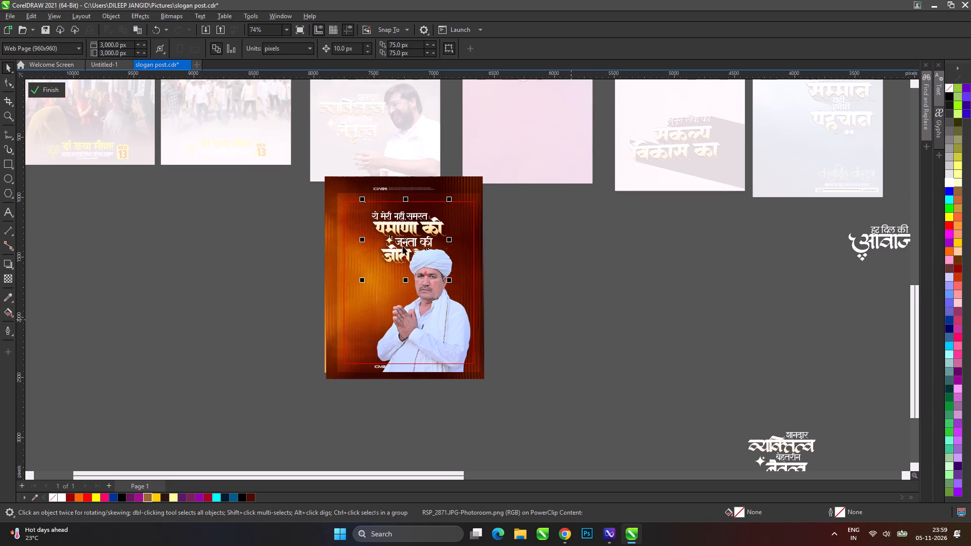
drag(408, 240, 390, 242)
drag(390, 242, 379, 240)
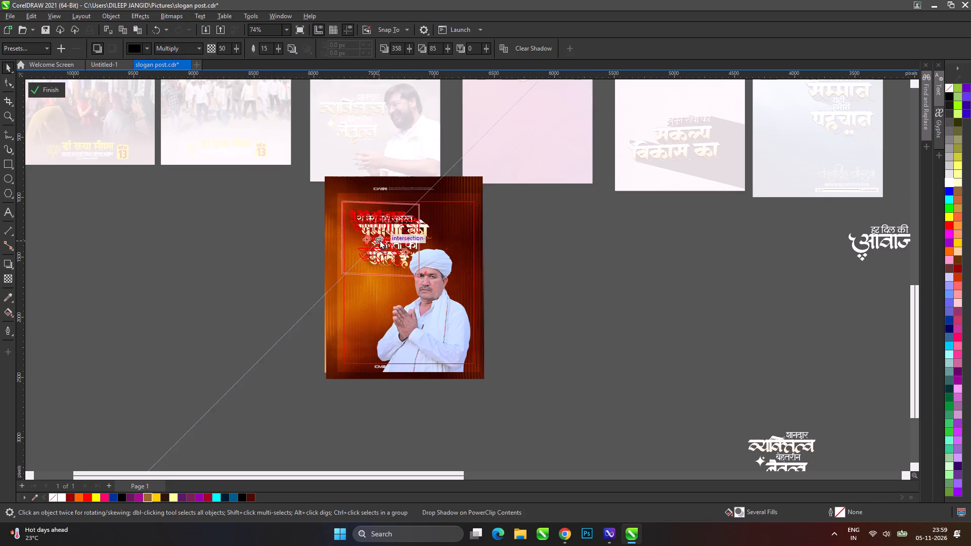
drag(379, 240, 378, 239)
drag(378, 239, 385, 241)
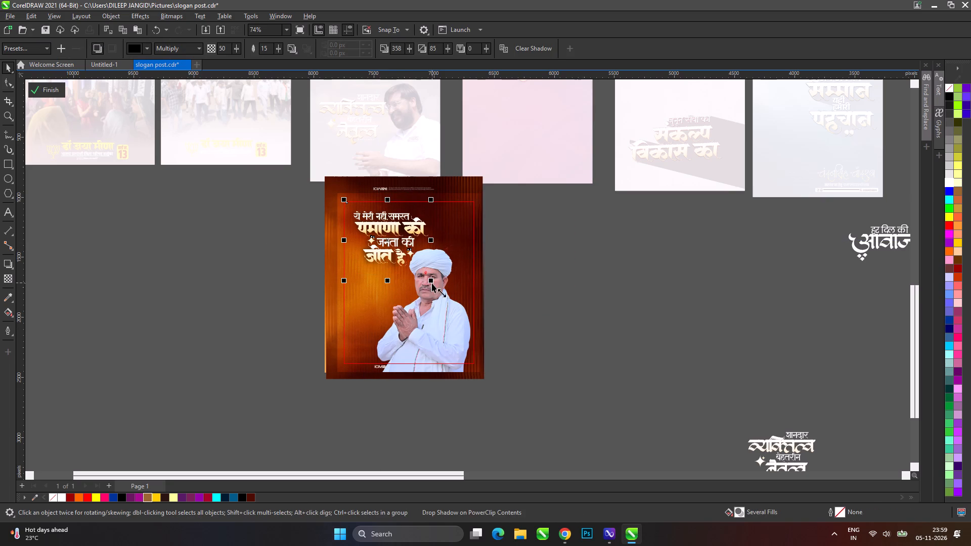
drag(432, 283, 442, 290)
drag(401, 251, 394, 252)
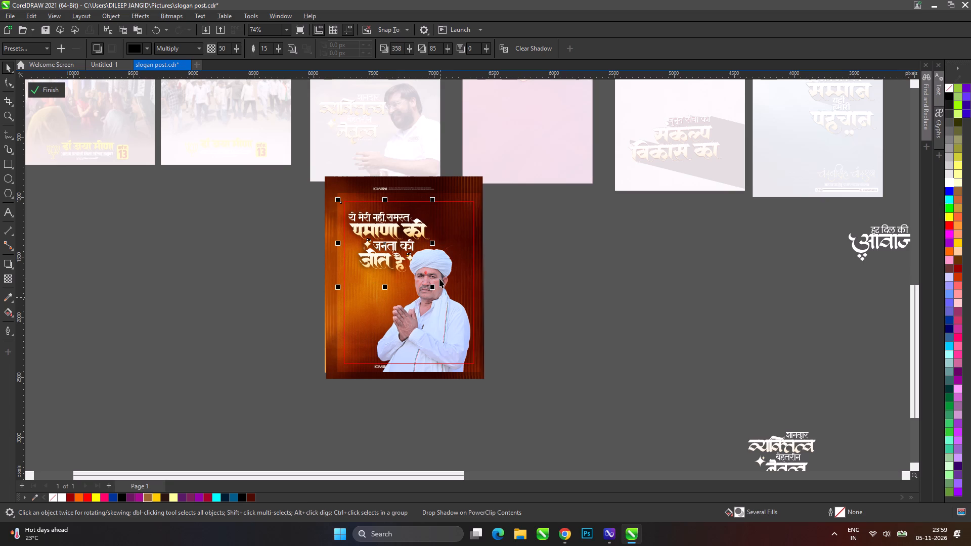
Shift the man's photo to the poster's right edge with its base below the frame, and finish editing the contents.
drag(448, 308, 457, 302)
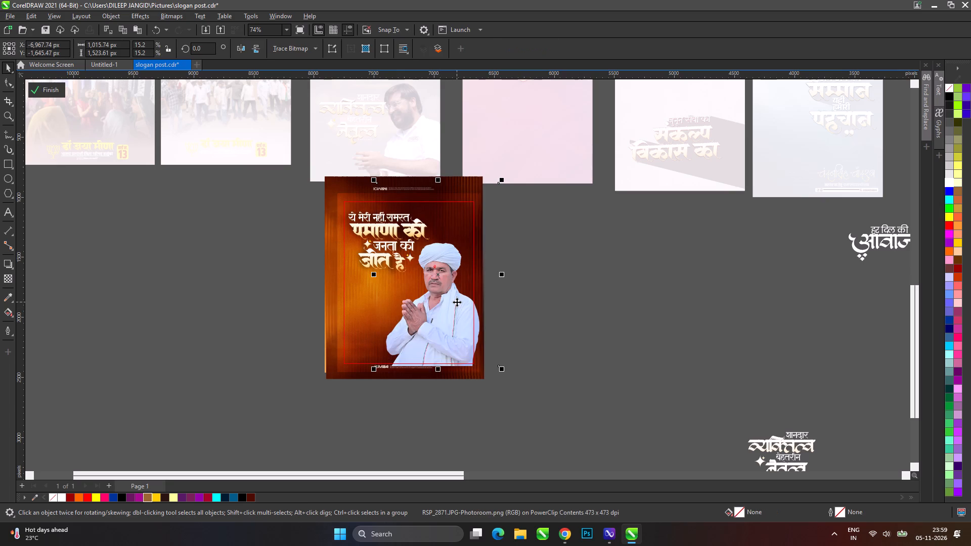
click(457, 302)
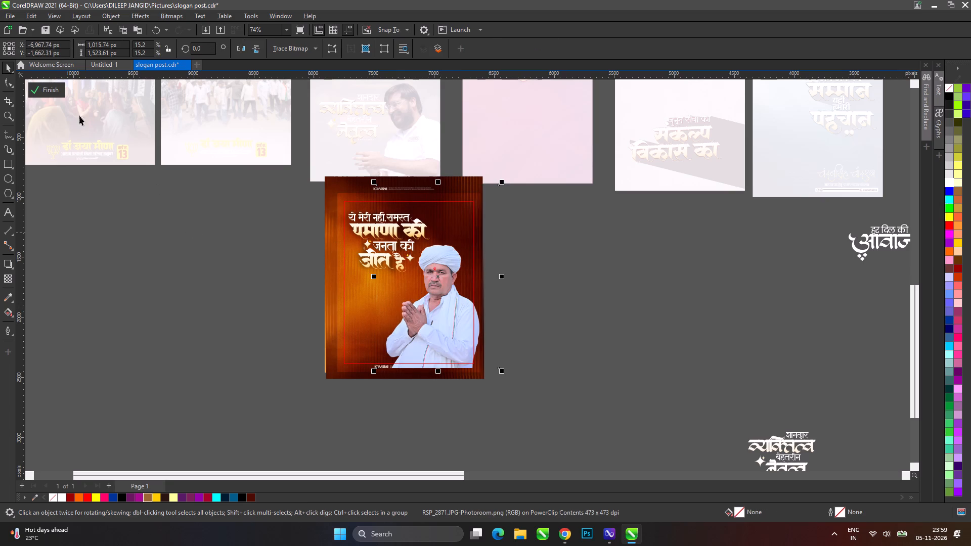
click(57, 88)
click(294, 289)
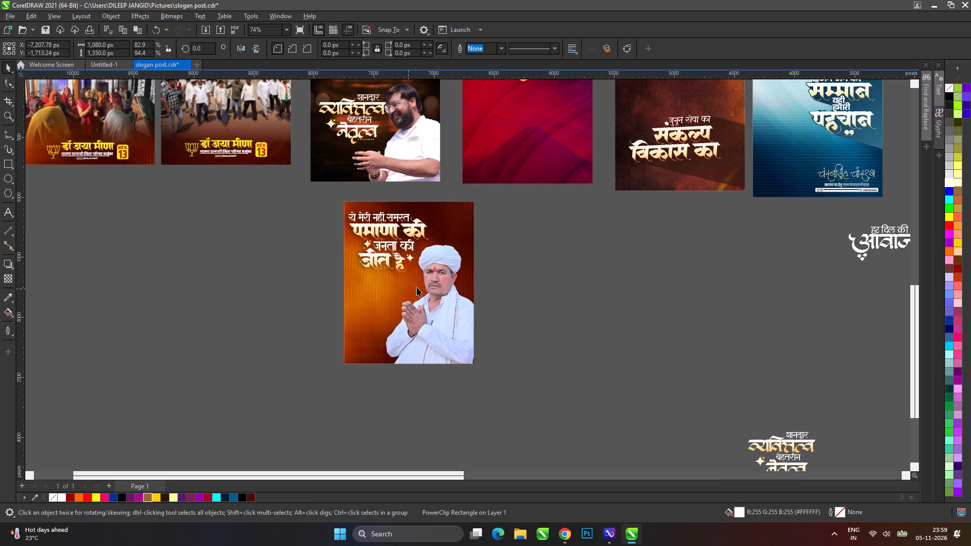
Reopen the orange poster's contents, move the slogan down and slightly left beside the man's head, and scale it to about 93%.
double_click(400, 260)
scroll(400, 261, up, 5)
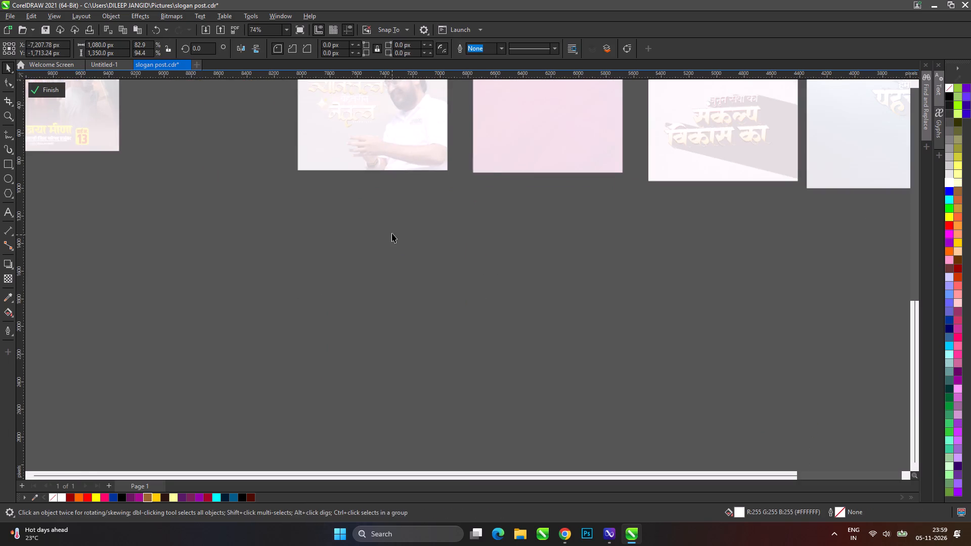
drag(391, 220, 390, 252)
key(ctrl+z)
click(265, 200)
drag(267, 186, 458, 302)
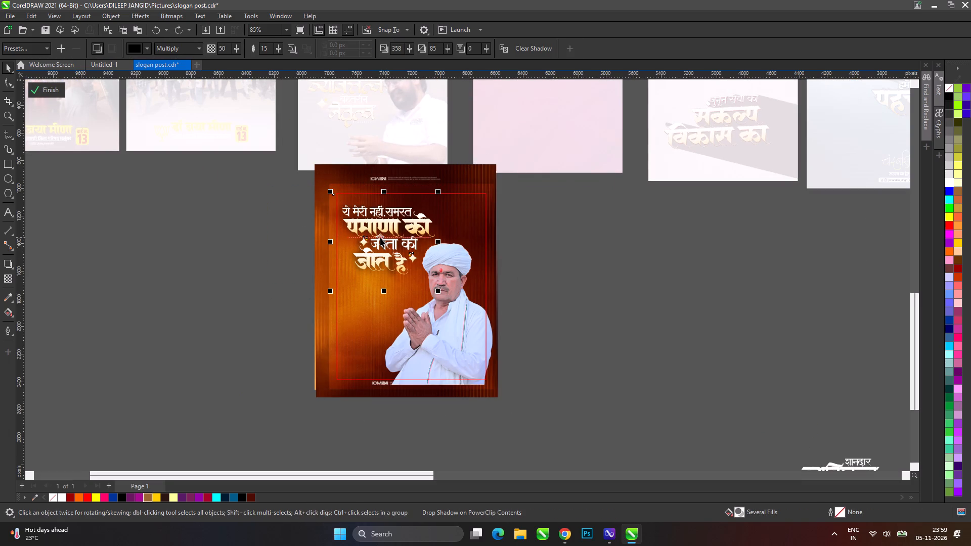
key(Down)
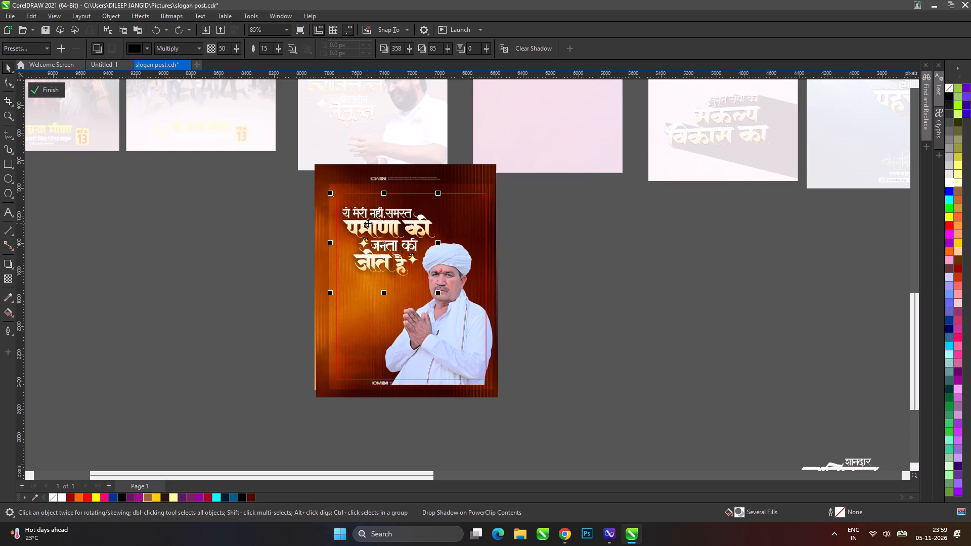
key(Down)
key(Down)
key(Down)
key(Down)
key(Down)
key(Down)
key(Down)
key(Down)
key(Down)
key(Down)
key(Down)
key(Down)
key(Down)
key(Down)
key(Down)
key(Down)
key(Down)
key(Down)
key(Down)
key(Down)
key(Down)
key(Down)
key(Left)
key(Left)
key(Left)
key(Left)
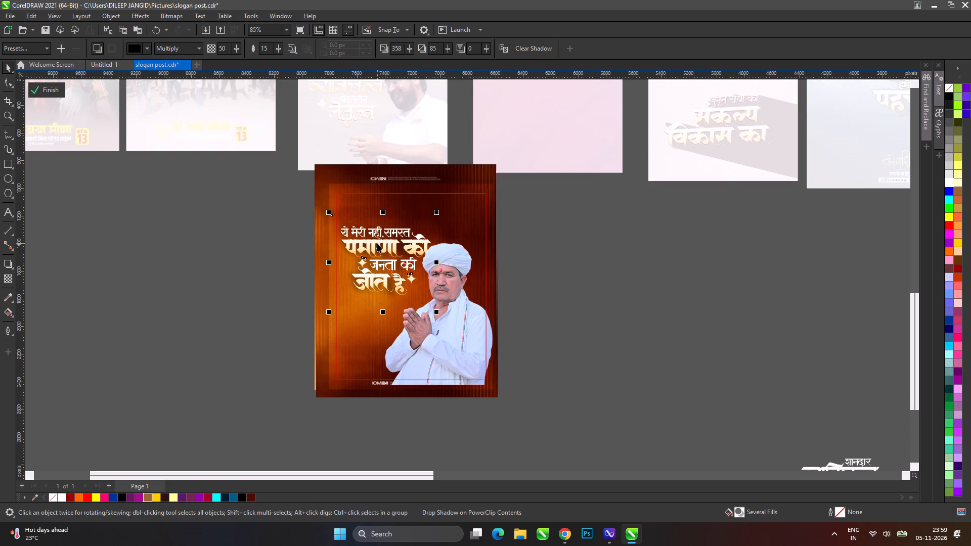
drag(433, 312, 425, 310)
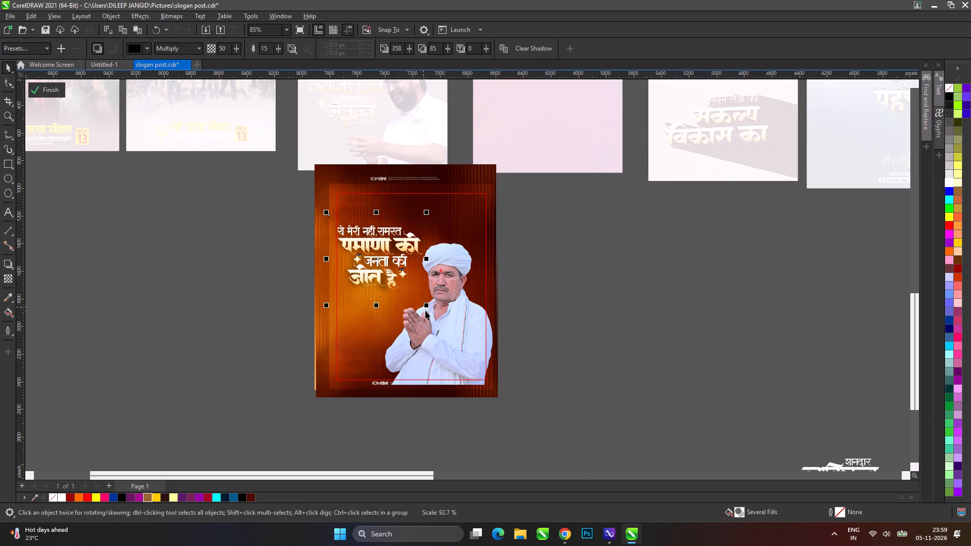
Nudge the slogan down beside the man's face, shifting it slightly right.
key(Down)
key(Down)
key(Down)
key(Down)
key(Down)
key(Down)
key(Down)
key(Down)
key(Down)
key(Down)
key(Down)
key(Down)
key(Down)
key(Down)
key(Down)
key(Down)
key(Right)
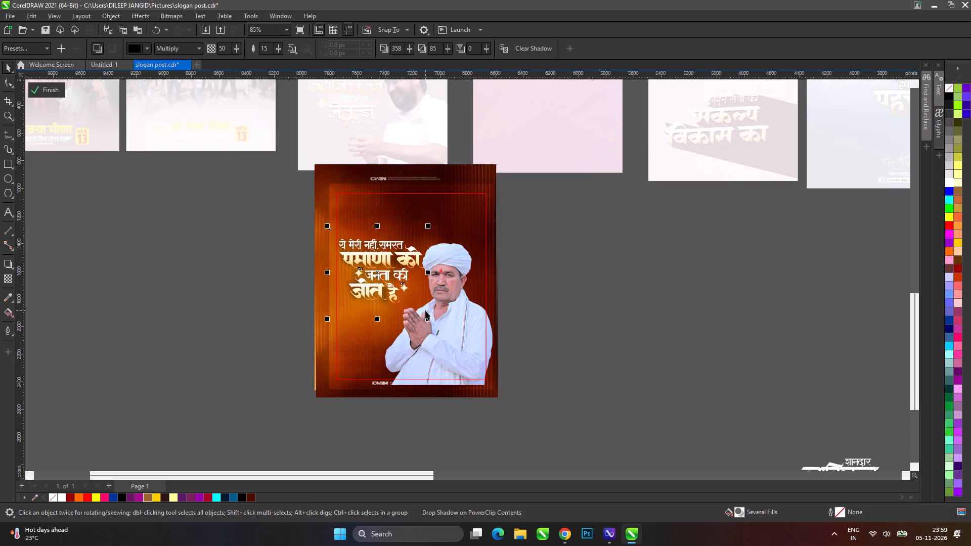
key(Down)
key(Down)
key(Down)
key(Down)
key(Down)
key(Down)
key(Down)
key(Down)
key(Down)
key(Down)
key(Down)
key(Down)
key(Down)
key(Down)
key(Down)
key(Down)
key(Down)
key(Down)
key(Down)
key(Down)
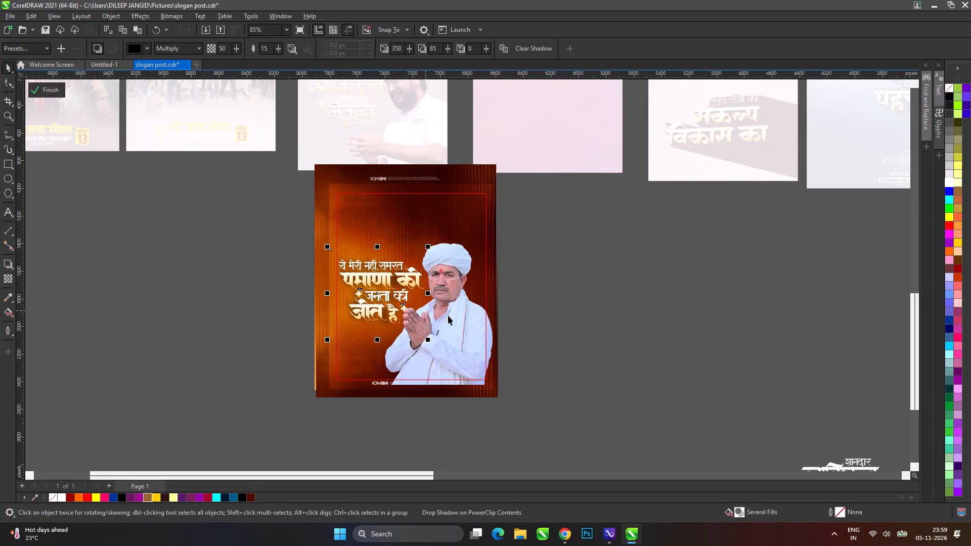
Shift the turbaned man's photo slightly right and down within the orange poster.
drag(449, 316, 455, 317)
click(273, 225)
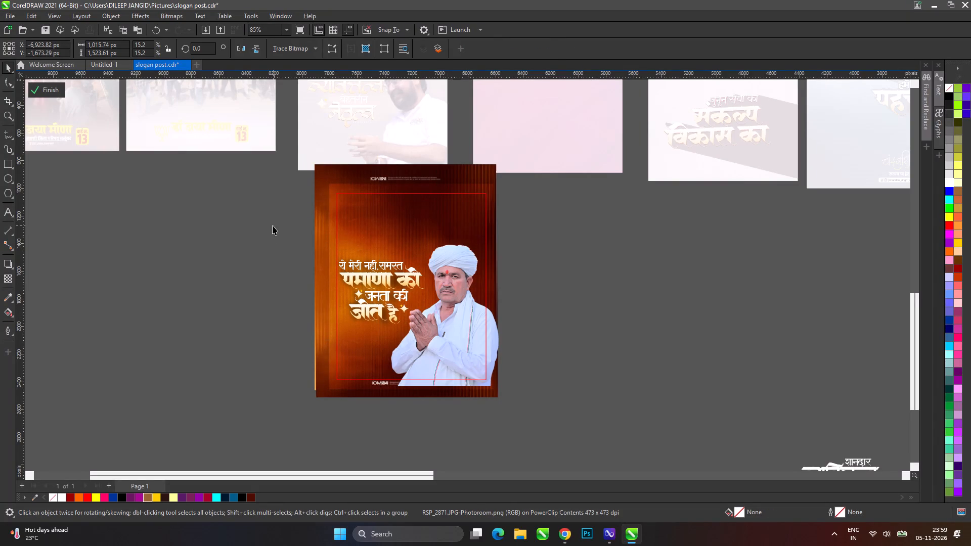
Move the slogan up and slightly right so it sits above the man's folded hands, enlarge it slightly, and finish editing the contents.
drag(273, 225, 455, 343)
key(Right)
key(Right)
key(Up)
key(Up)
key(Up)
key(Up)
key(Up)
key(Up)
key(Up)
key(Up)
key(Up)
key(Up)
key(Up)
key(Up)
key(Up)
key(Up)
key(Up)
key(Up)
key(Up)
key(Up)
key(Up)
key(Up)
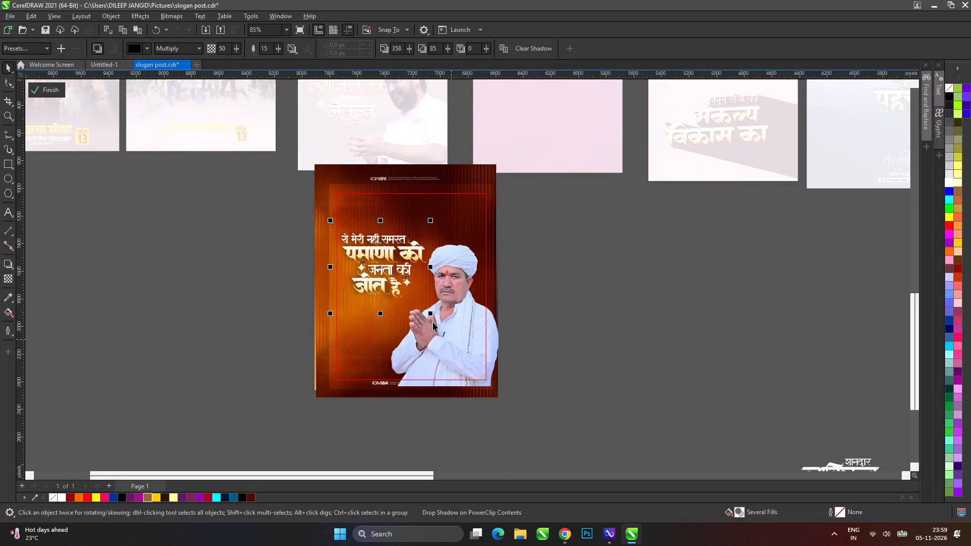
drag(430, 300, 436, 304)
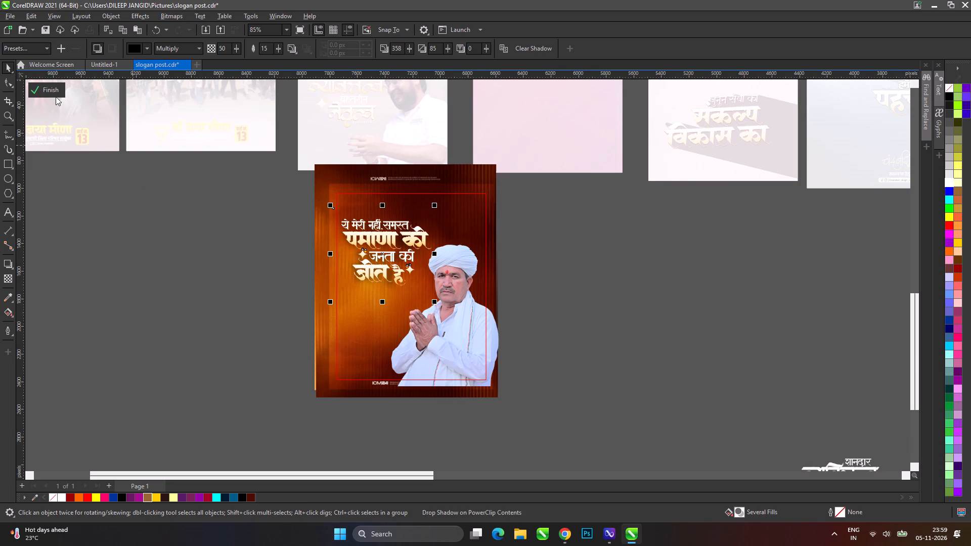
click(53, 92)
click(146, 207)
Reopen the orange poster's contents, mirror the background image horizontally, and finish editing.
double_click(455, 221)
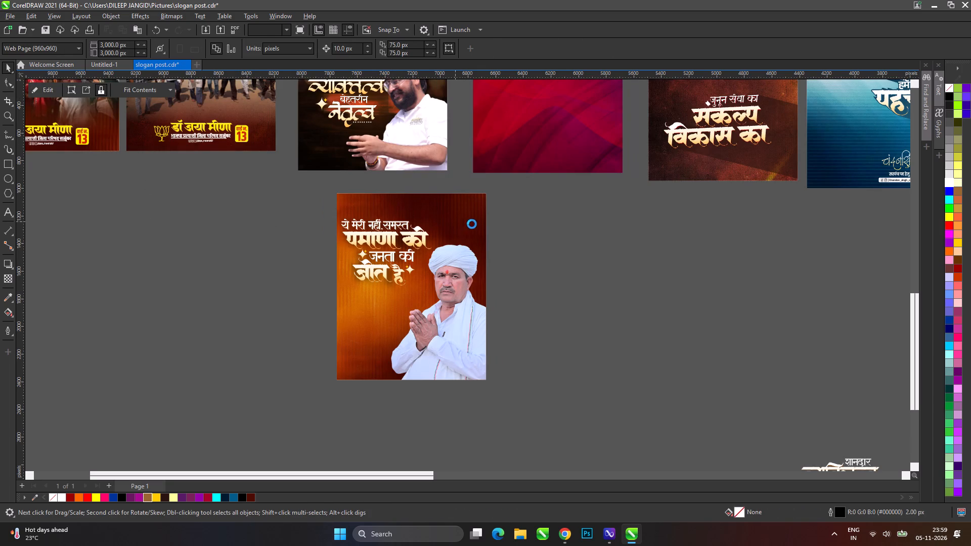
click(465, 168)
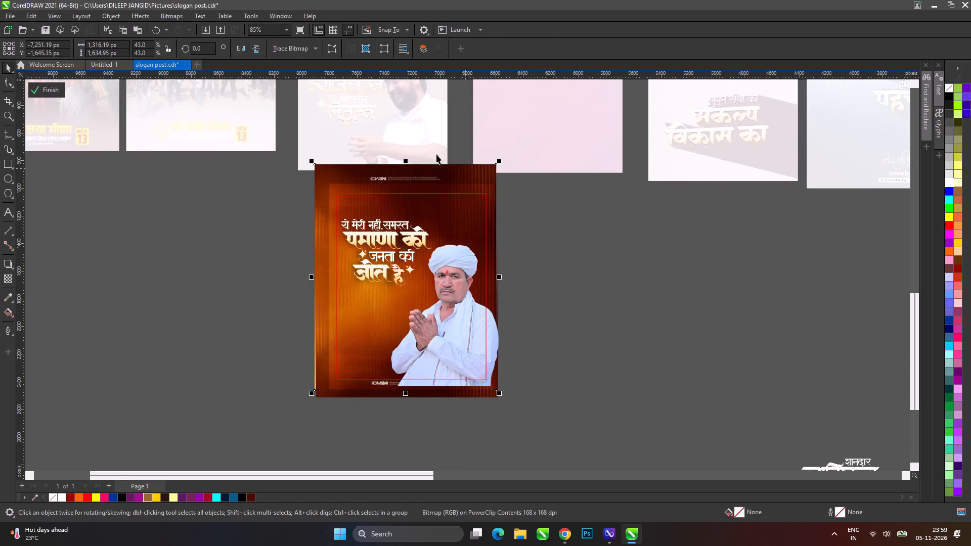
click(244, 45)
click(54, 84)
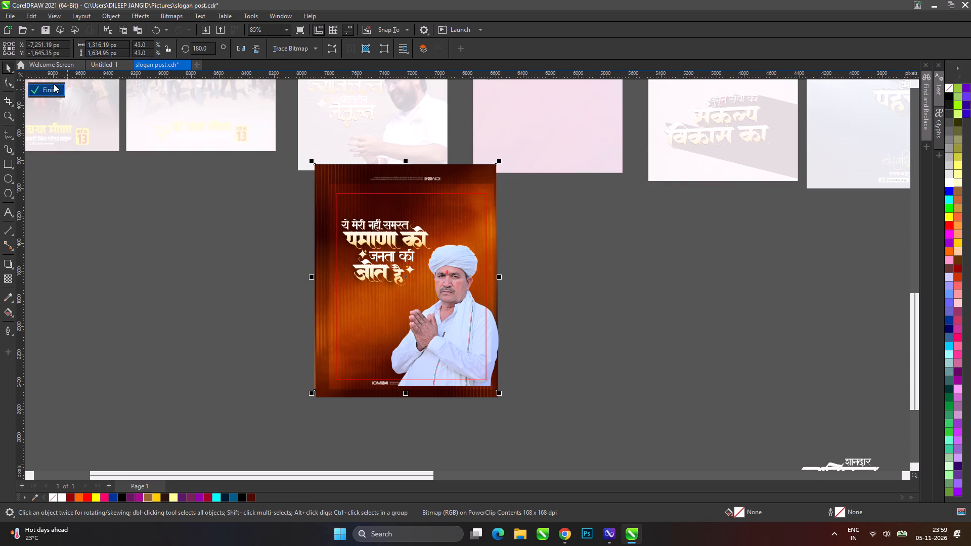
click(196, 229)
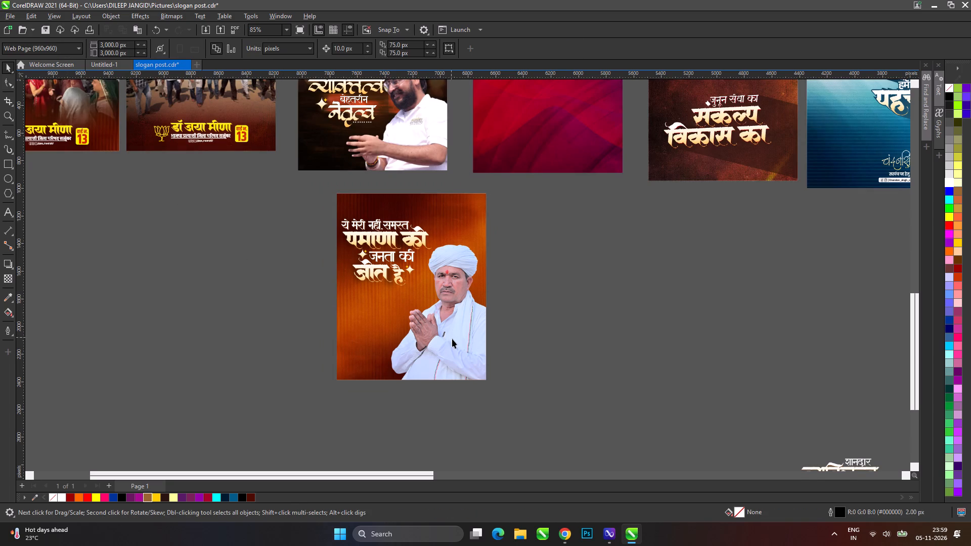
Move the loose जनसेवा ही lettering to just below the orange poster's lower-left corner and try to ungroup it.
scroll(386, 296, down, 4)
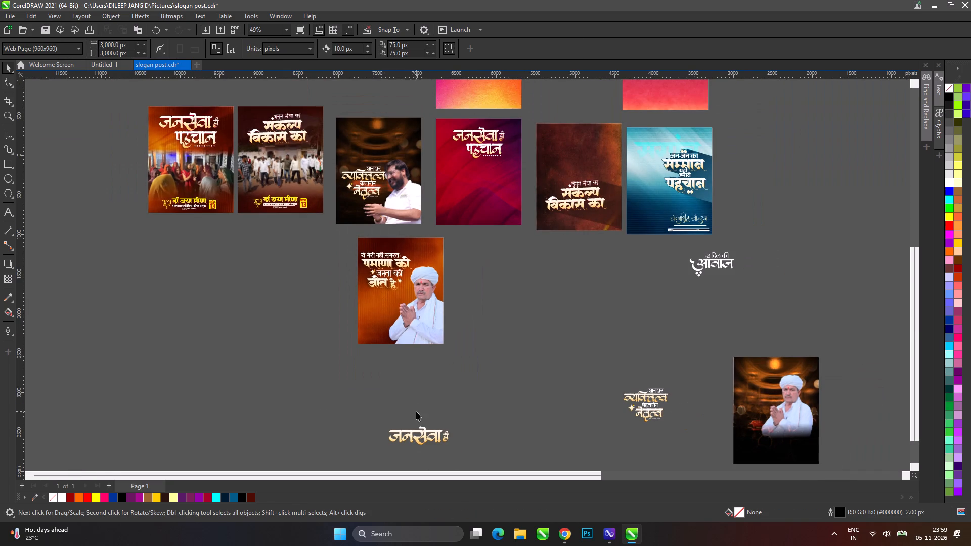
scroll(417, 414, up, 5)
drag(431, 449, 411, 343)
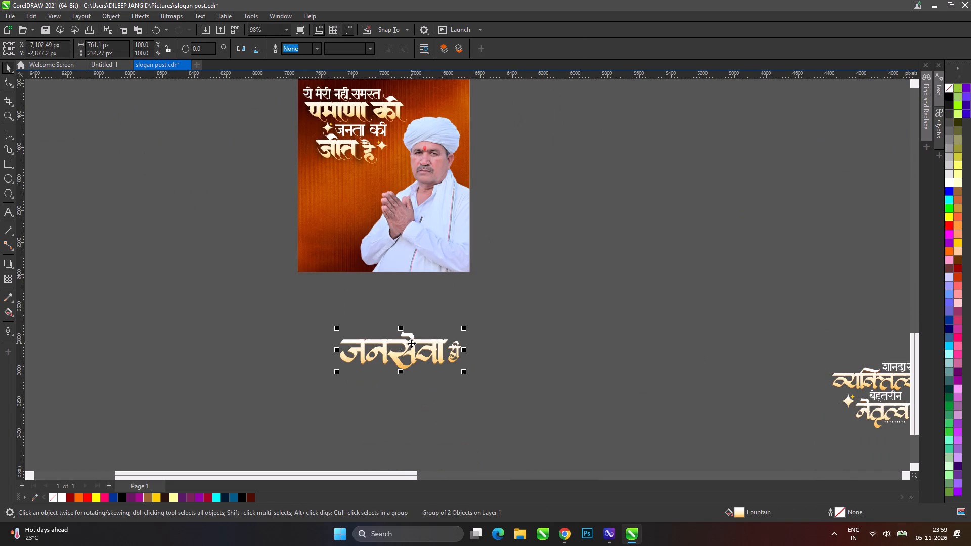
key(ctrl+u)
key(ctrl+u)
ctrl+click(429, 395)
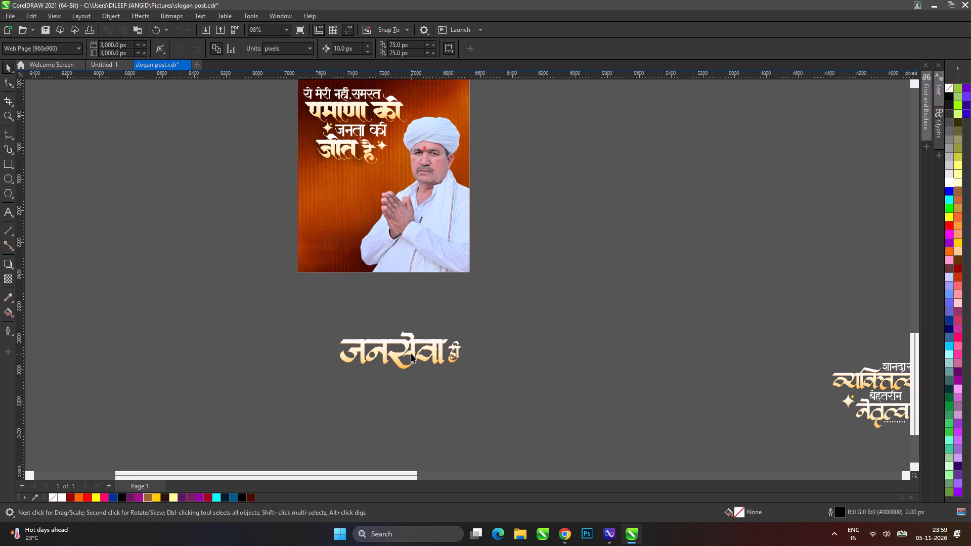
drag(411, 353, 260, 328)
double_click(260, 328)
key(ctrl+u)
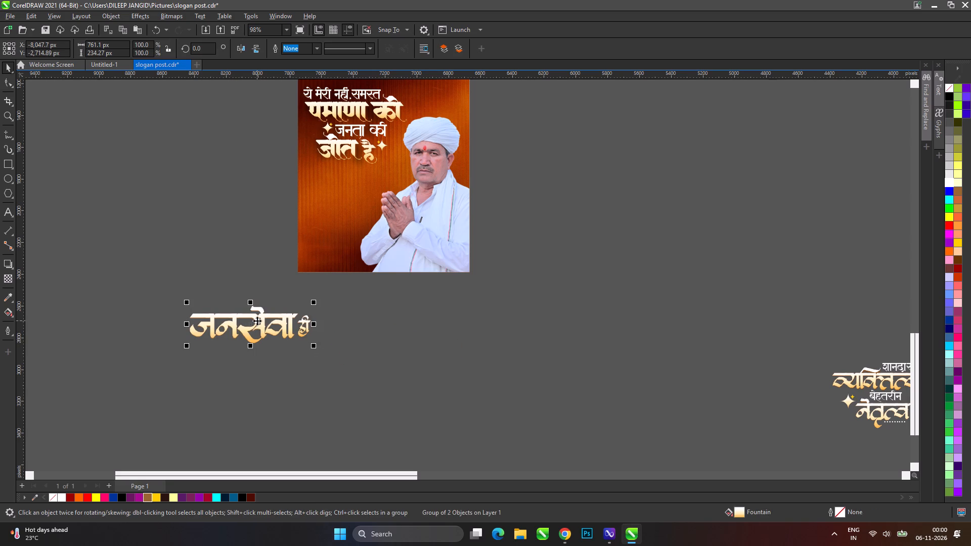
key(ctrl+u)
ctrl+click(329, 374)
double_click(280, 328)
right_click(280, 328)
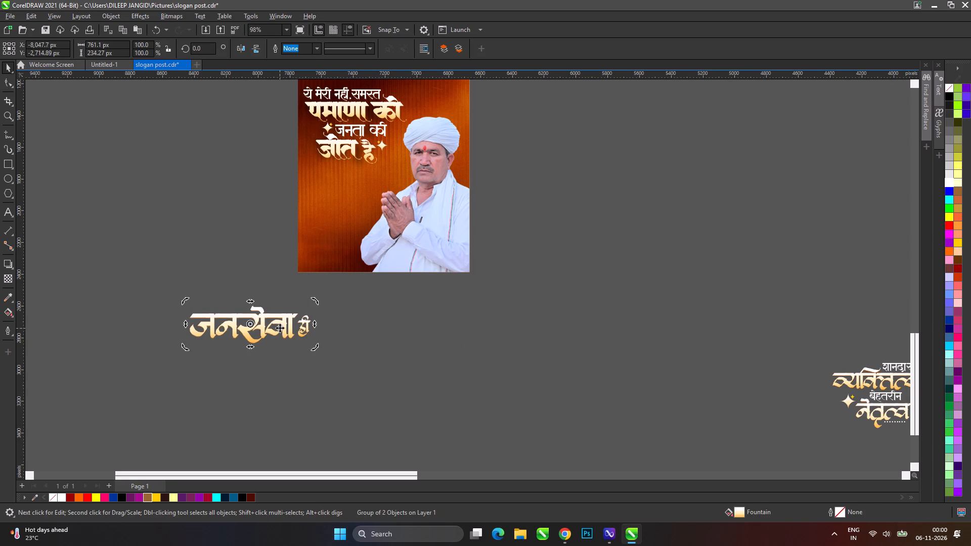
click(200, 269)
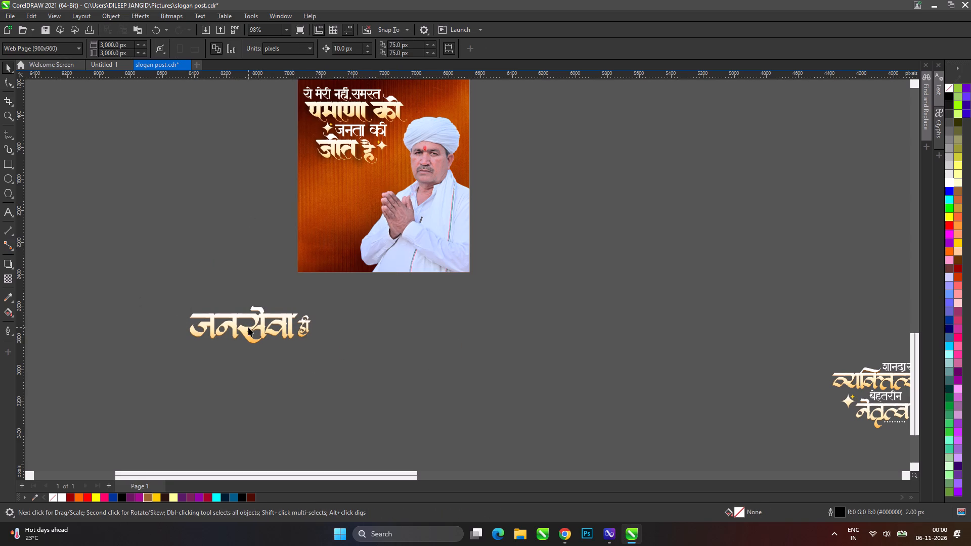
Clear the block shadow from the जनसेवा ही lettering.
click(248, 327)
drag(10, 260, 31, 278)
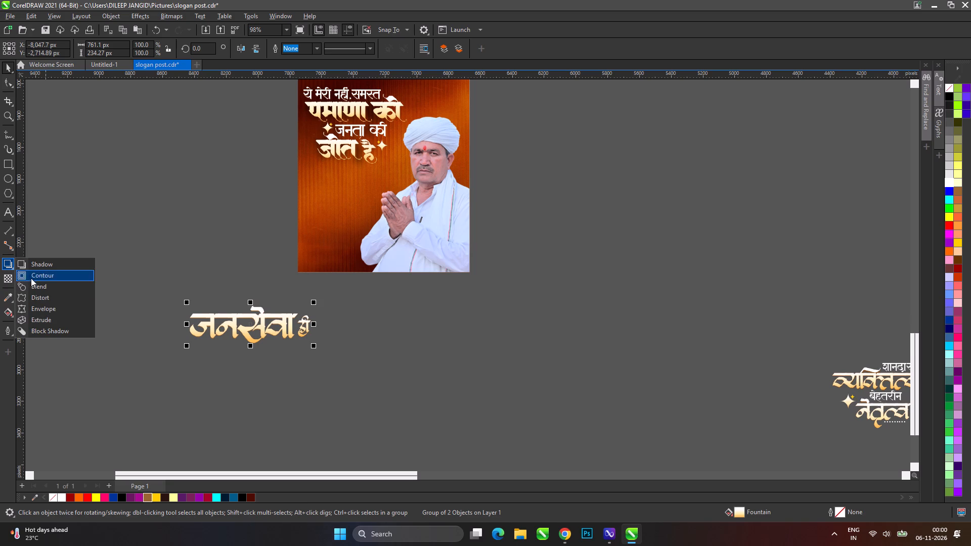
drag(31, 278, 58, 329)
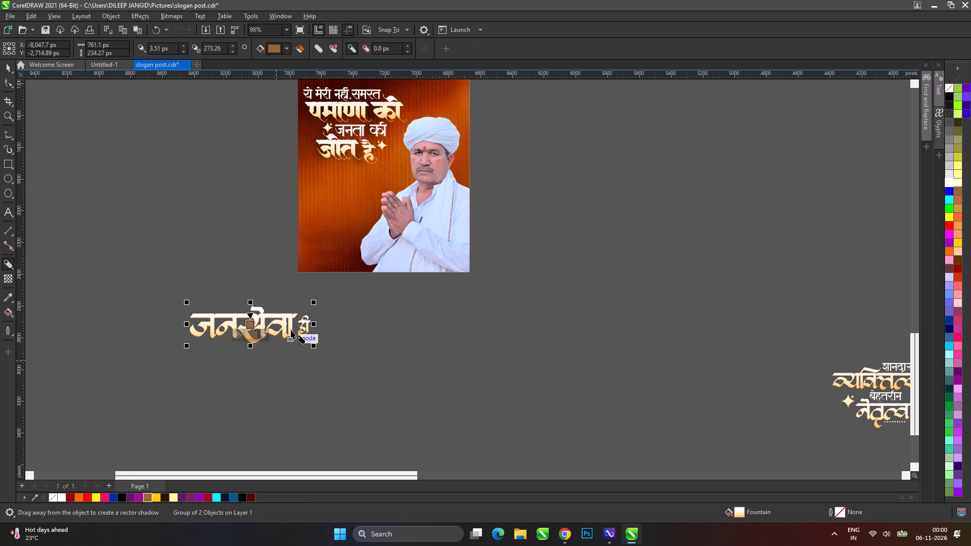
drag(287, 325, 301, 355)
click(424, 51)
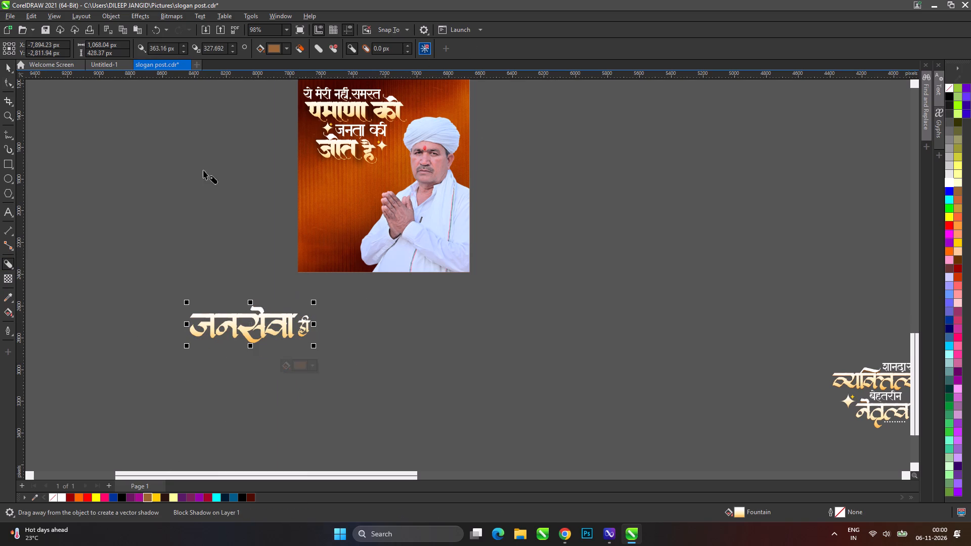
click(8, 68)
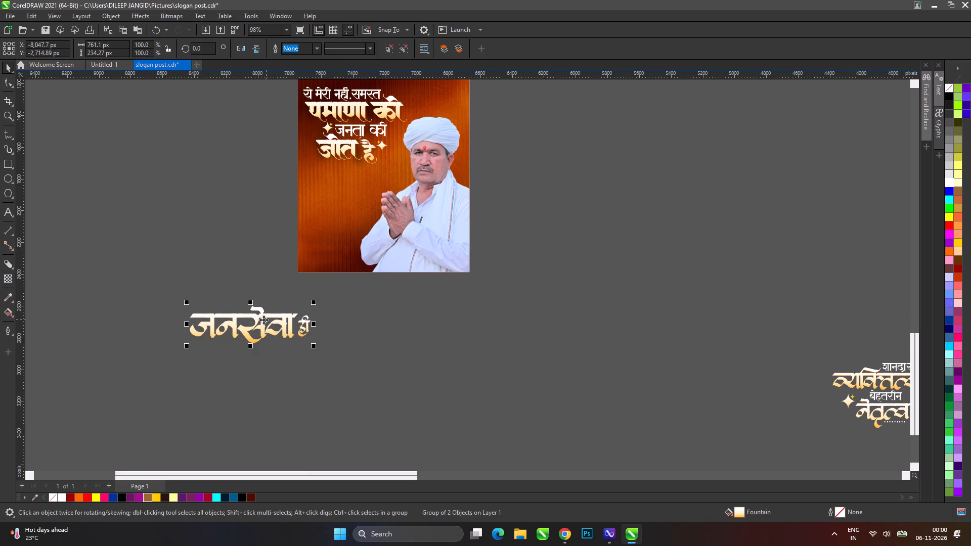
Ungroup the जनसेवा ही lettering and move the word जनसेवा down, apart from ही.
triple_click(262, 319)
click(262, 319)
key(ctrl+u)
key(ctrl+u)
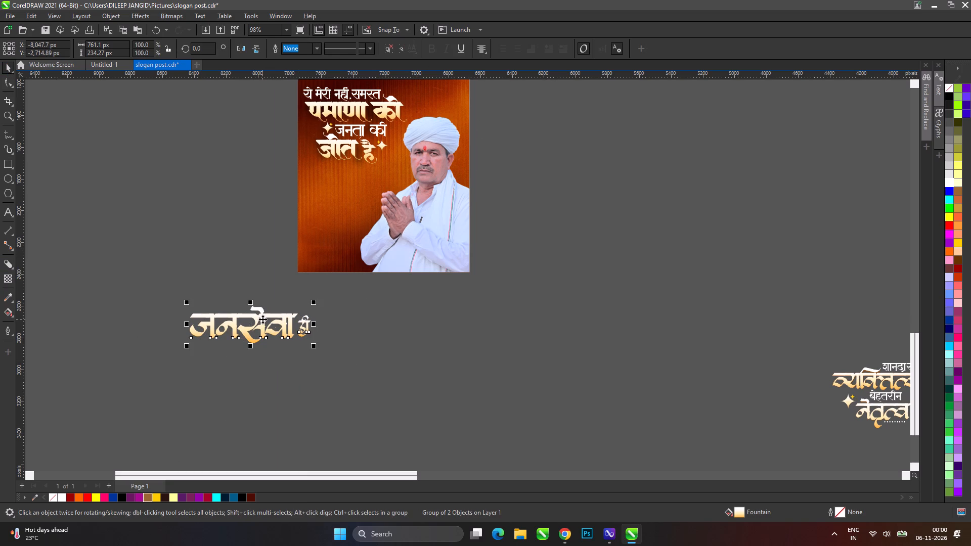
key(ctrl+u)
click(310, 368)
drag(284, 329, 291, 381)
Replace the word जनसेवा with the turbaned man's full name in Hindi, keeping the gold gradient lettering.
double_click(291, 380)
key(ctrl+a)
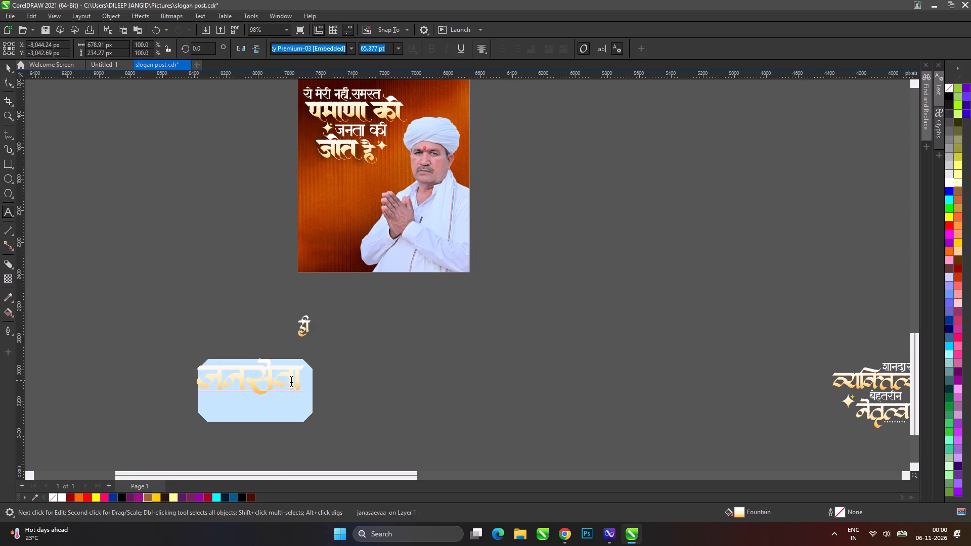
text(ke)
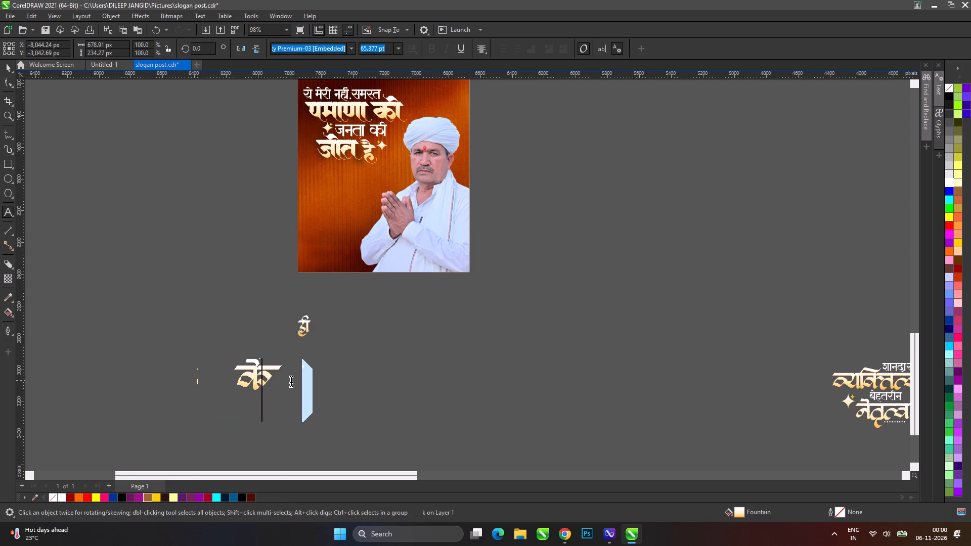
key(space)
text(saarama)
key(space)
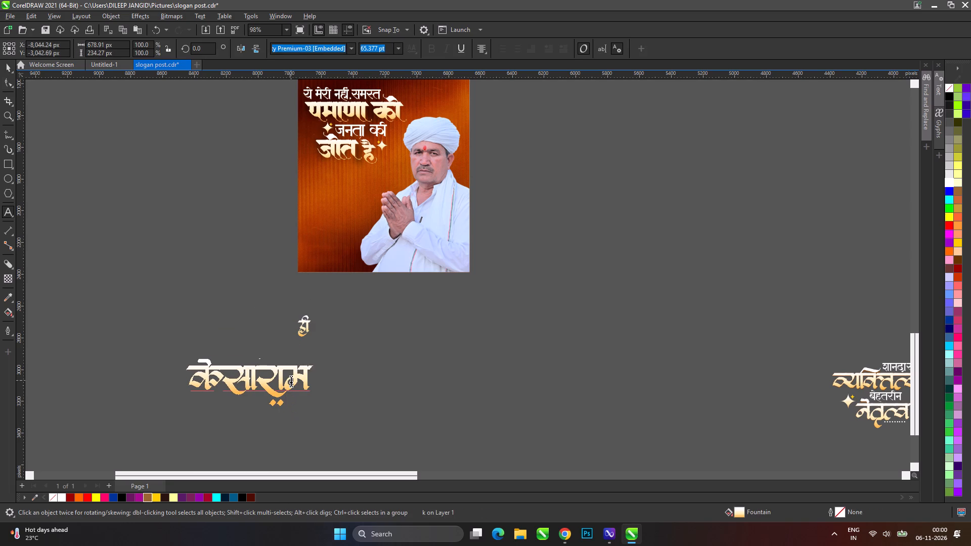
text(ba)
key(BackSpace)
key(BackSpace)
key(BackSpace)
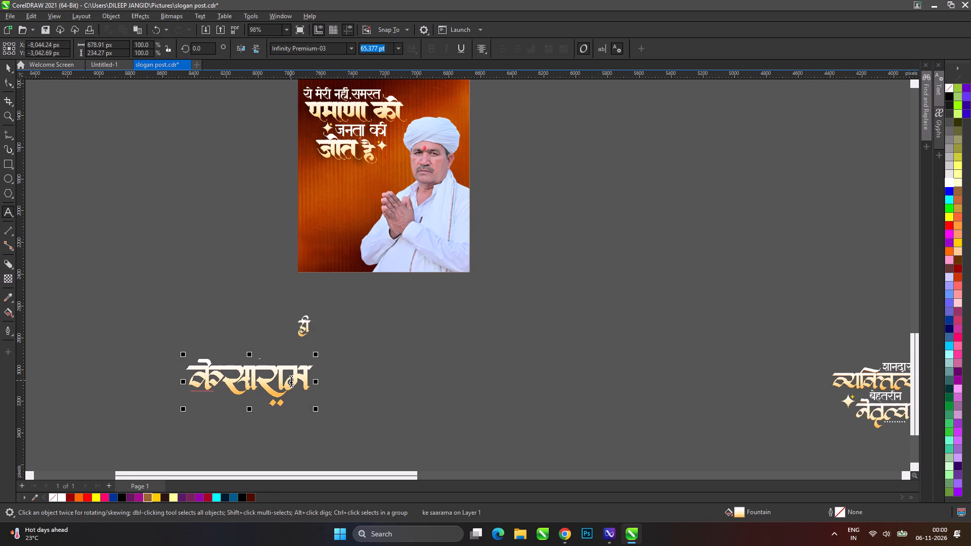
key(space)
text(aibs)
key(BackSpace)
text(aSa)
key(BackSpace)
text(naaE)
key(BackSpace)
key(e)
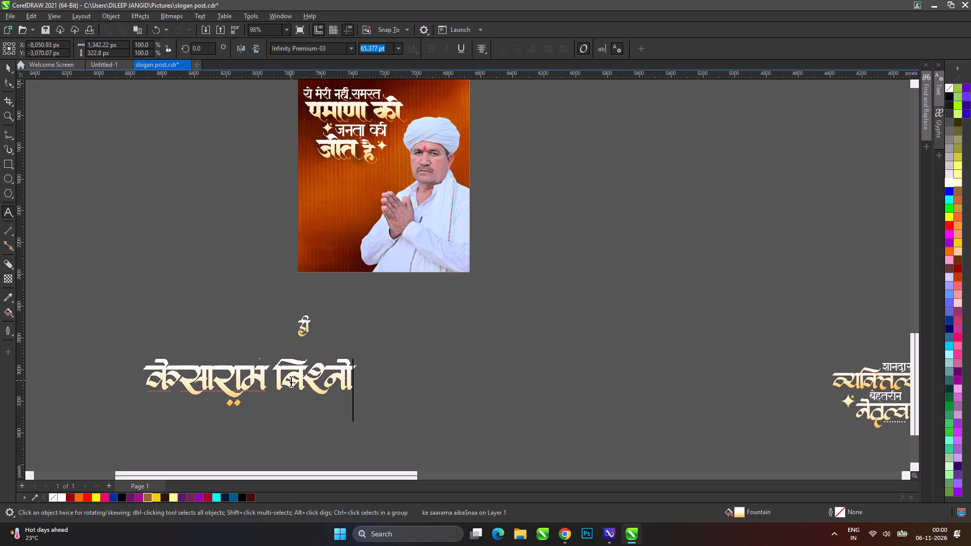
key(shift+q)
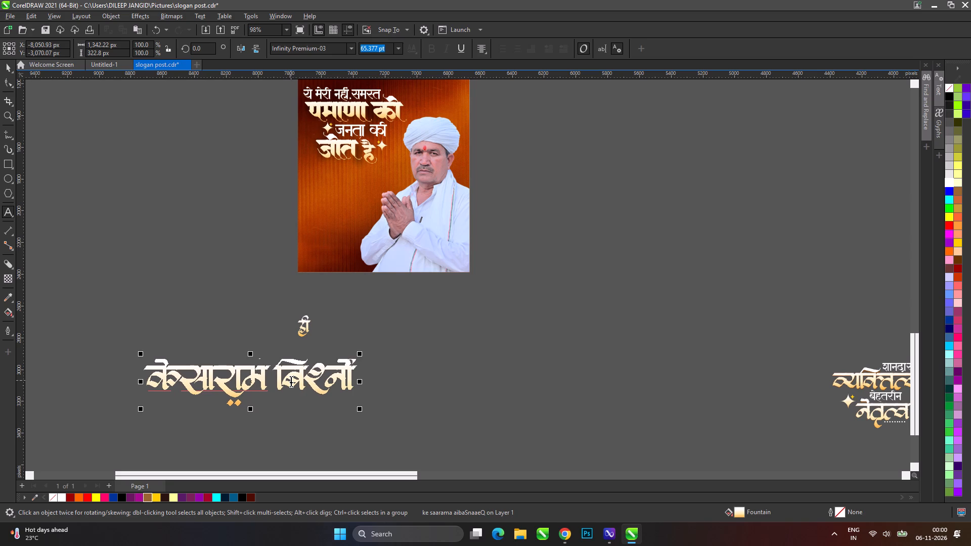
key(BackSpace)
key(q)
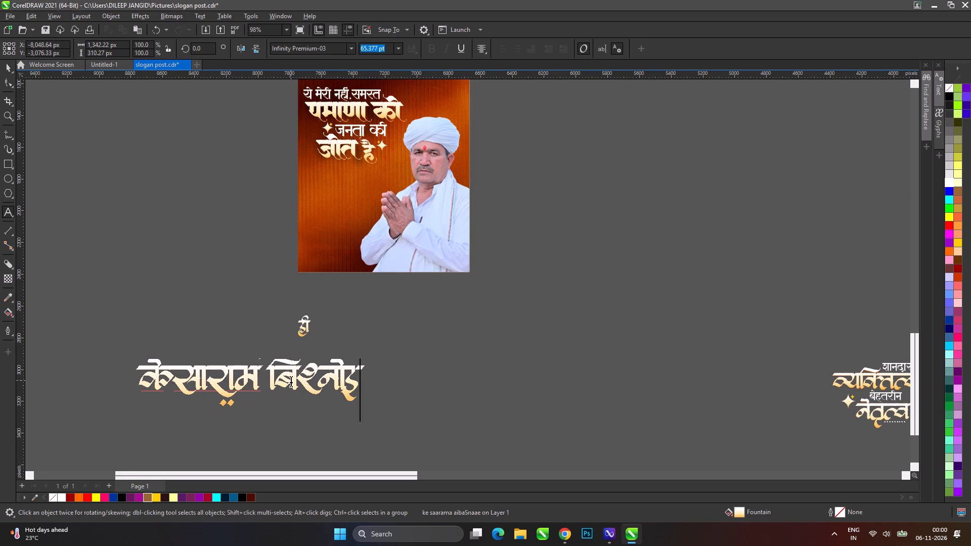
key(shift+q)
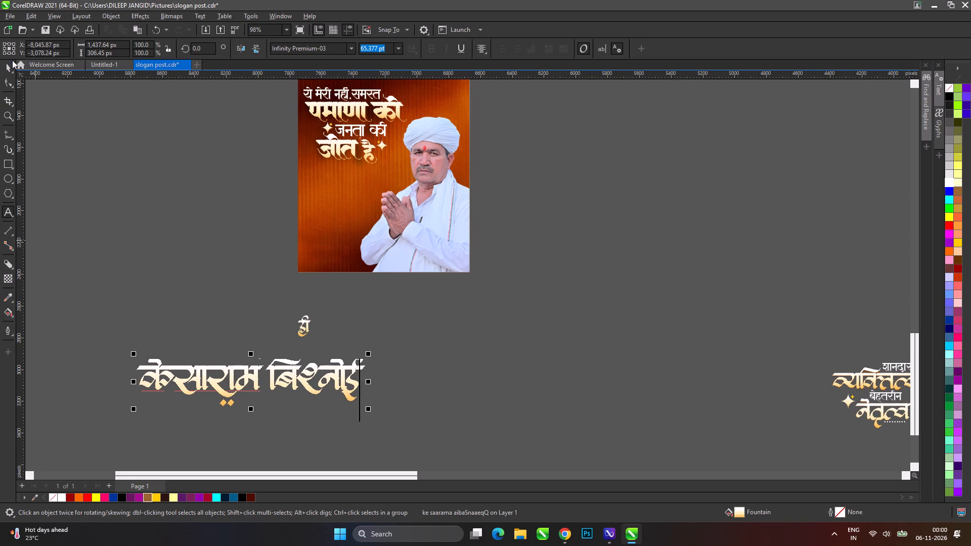
Change the name's font to Infinity Premium-02.
click(11, 68)
click(349, 49)
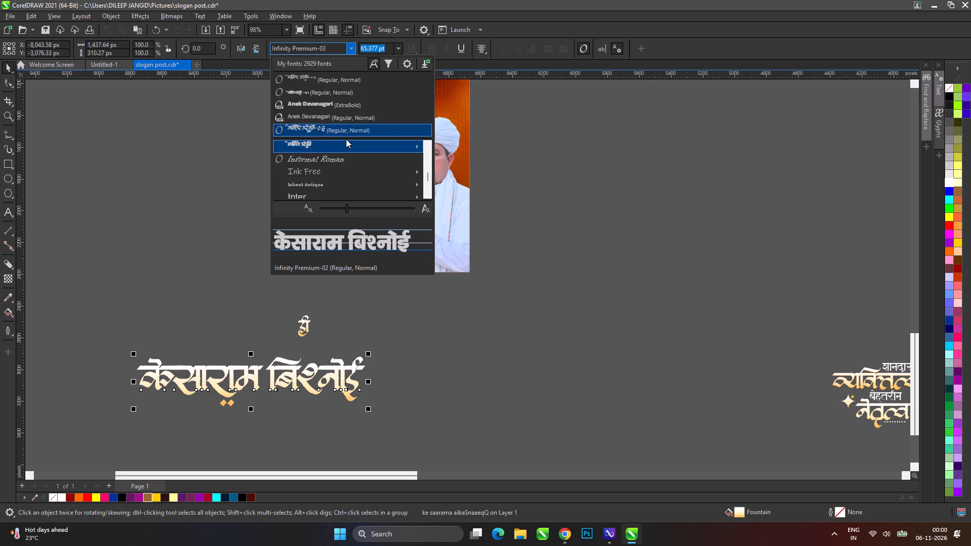
click(345, 144)
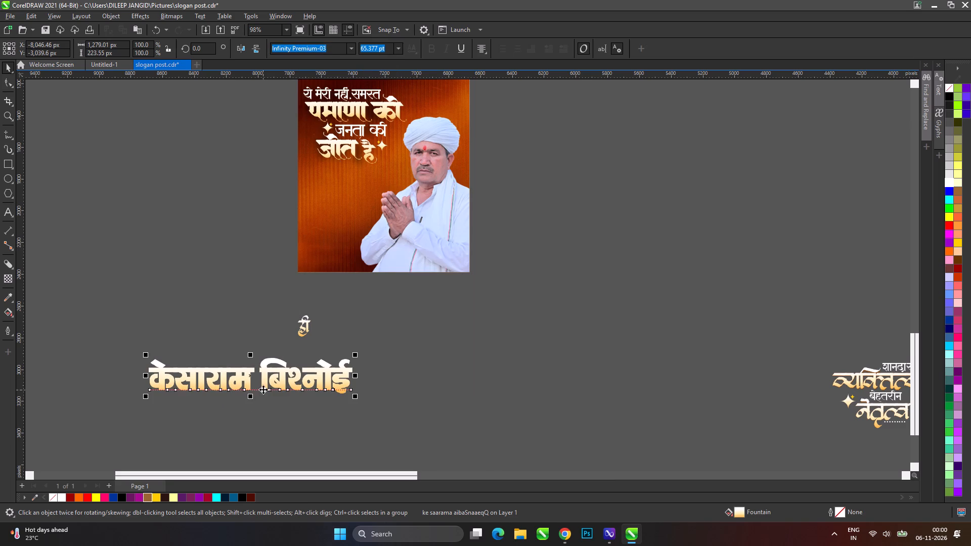
Break the name so the surname falls on a second line, and tighten the spacing between the two lines.
double_click(263, 385)
key(BackSpace)
key(Return)
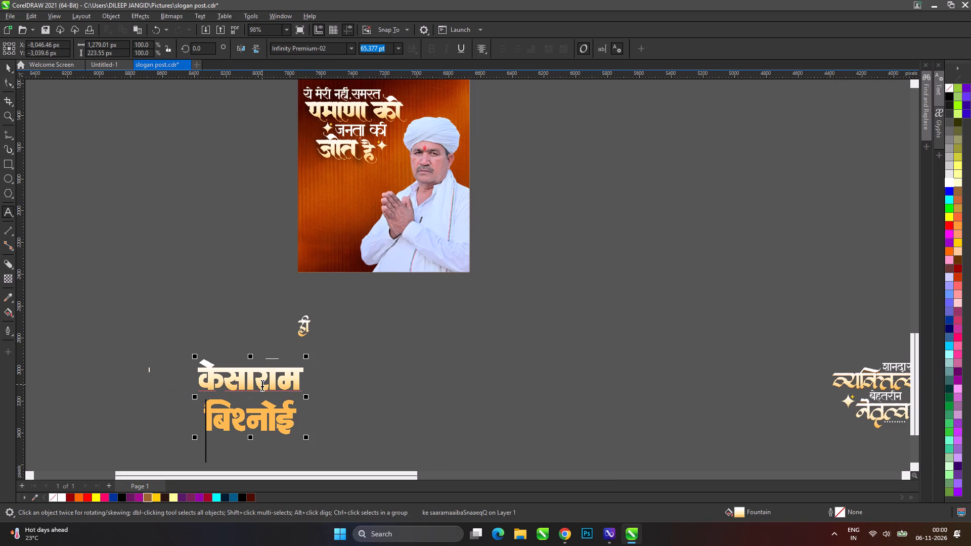
scroll(251, 434, up, 5)
click(9, 84)
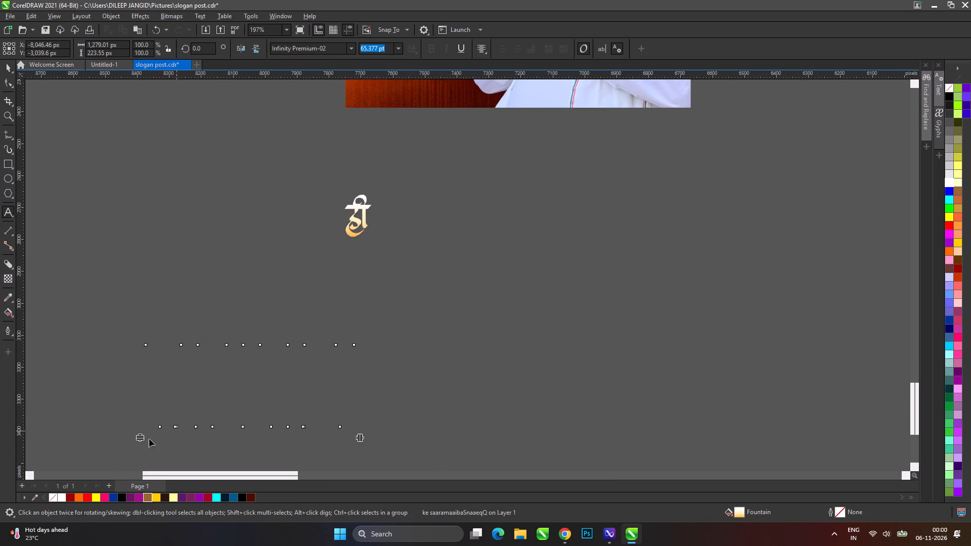
drag(141, 440, 143, 409)
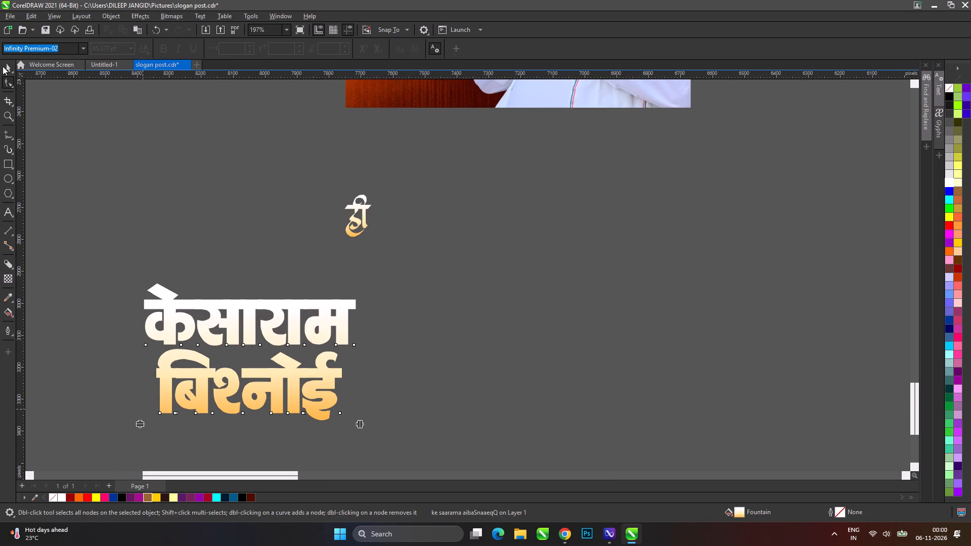
Break the name apart into two separate text lines and shift the surname slightly right beneath the first name.
click(6, 63)
key(ctrl+k)
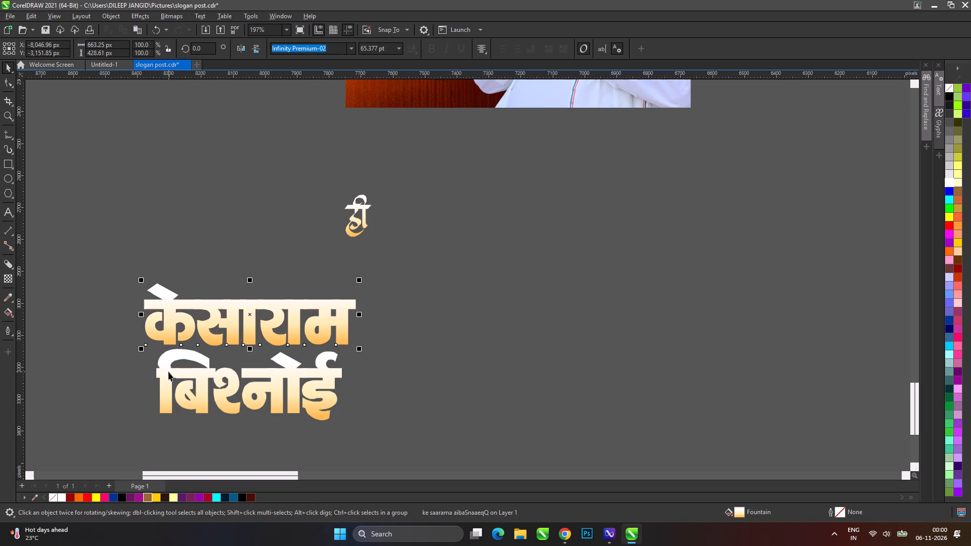
drag(218, 389, 234, 387)
click(234, 387)
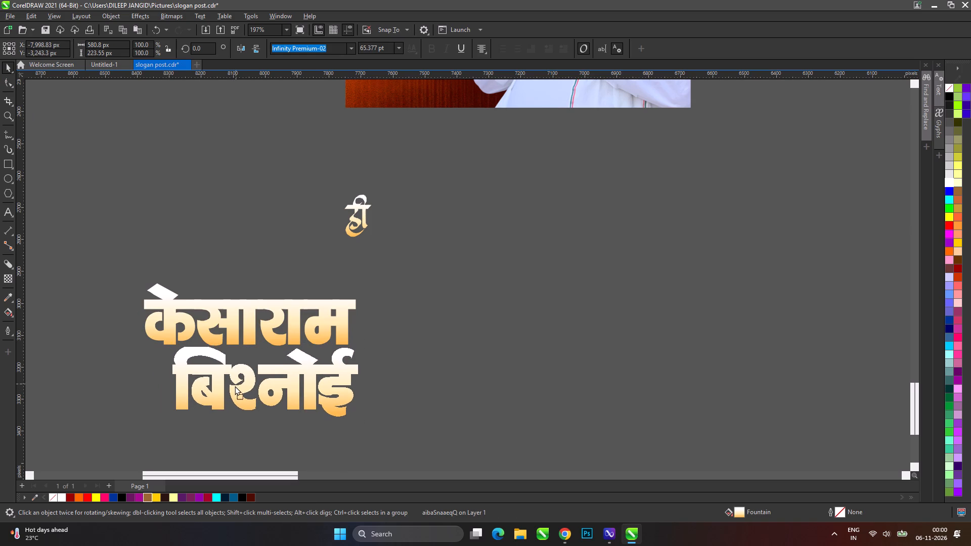
Shrink the two-line gold name to about 355 px wide and place it on the orange poster, below the slogan beside the turbaned man.
scroll(366, 370, down, 4)
click(162, 314)
drag(171, 296, 395, 424)
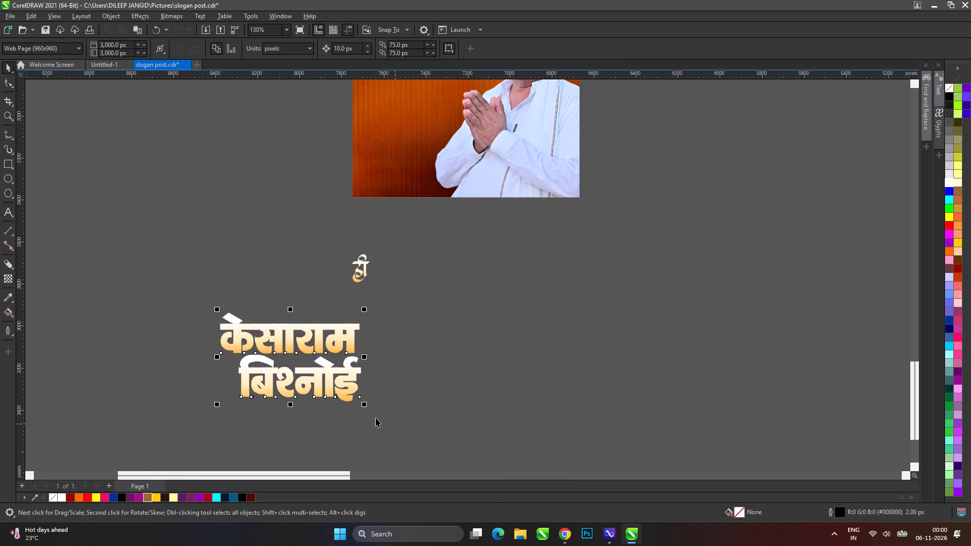
shift+drag(365, 405, 332, 399)
drag(317, 373, 417, 118)
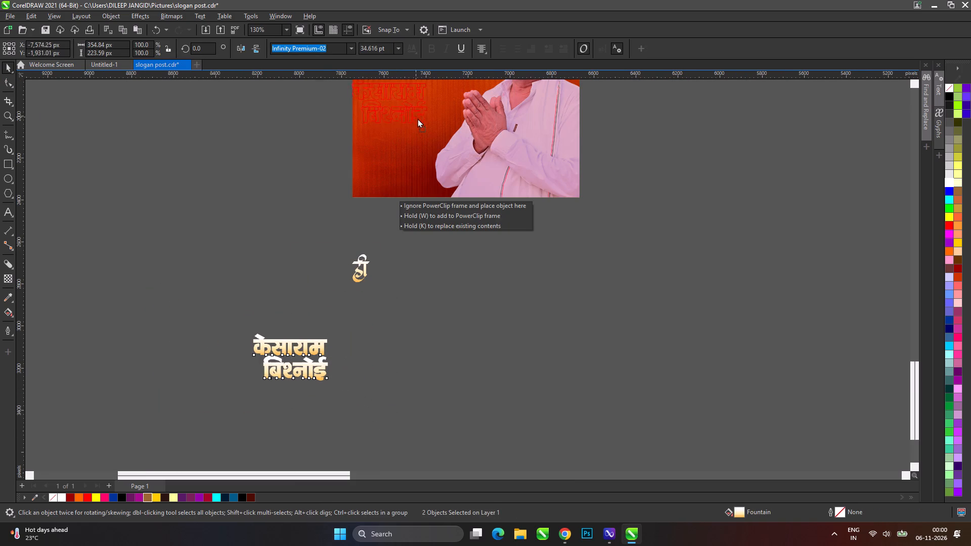
drag(417, 118, 421, 145)
Cut and paste the name back above the orange poster, and scale it down to about 293 px wide.
scroll(363, 267, down, 6)
scroll(417, 128, up, 6)
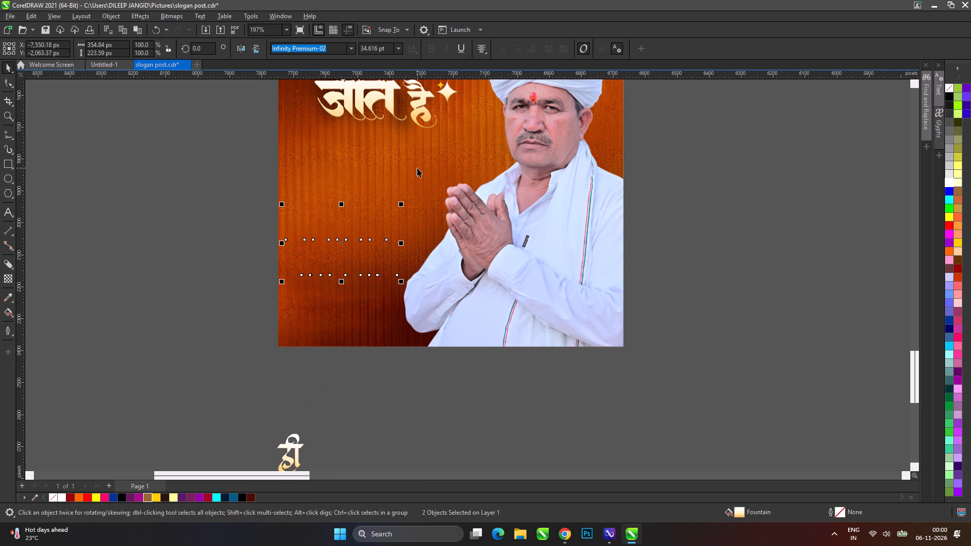
key(ctrl+x)
key(ctrl+v)
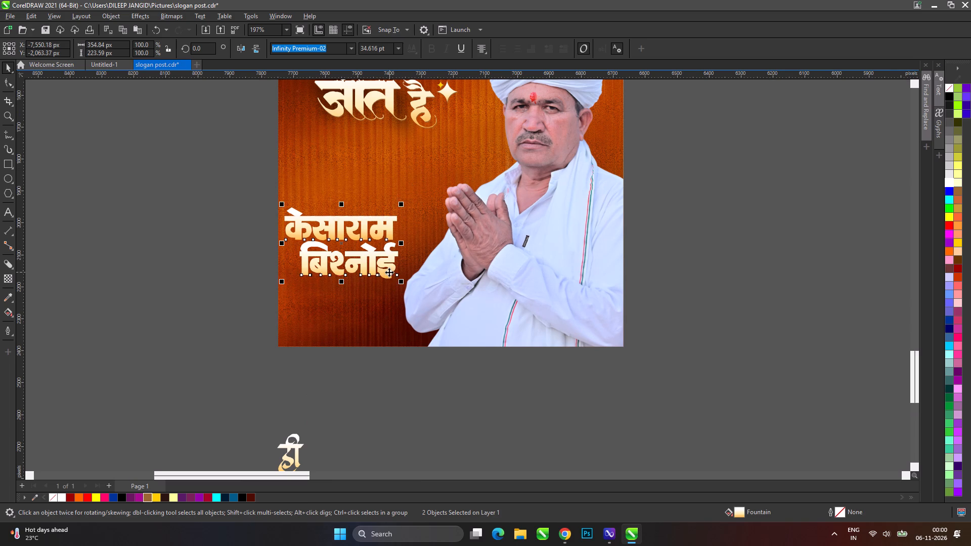
drag(389, 272, 393, 279)
shift+drag(407, 289, 397, 289)
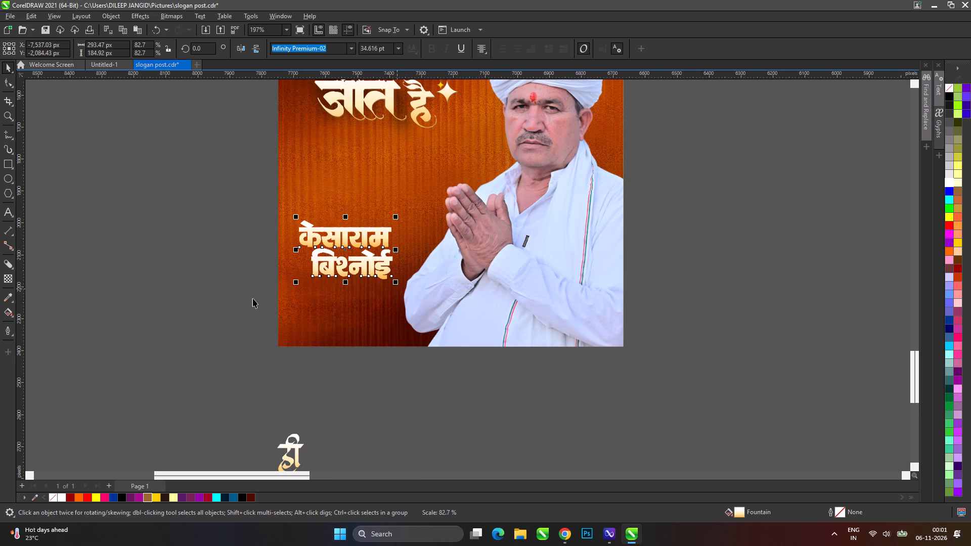
click(235, 302)
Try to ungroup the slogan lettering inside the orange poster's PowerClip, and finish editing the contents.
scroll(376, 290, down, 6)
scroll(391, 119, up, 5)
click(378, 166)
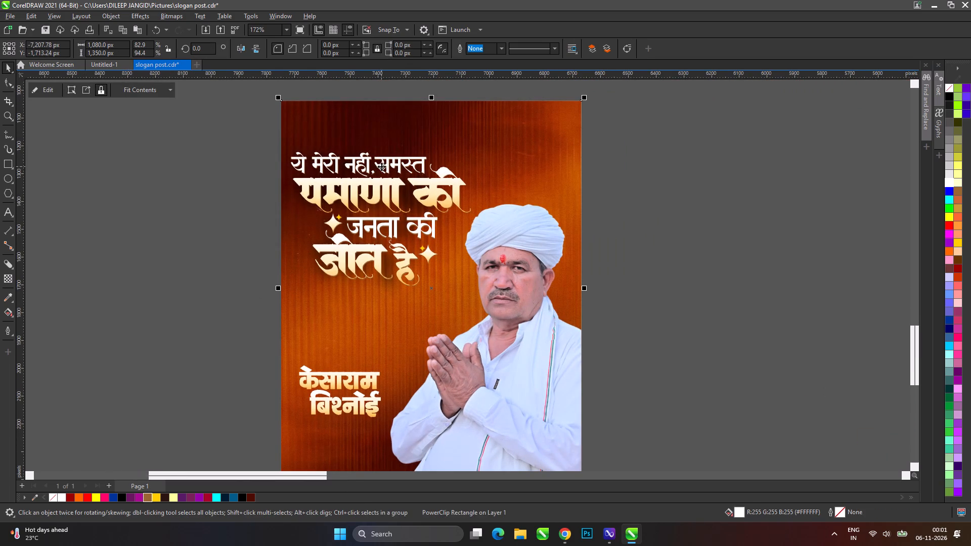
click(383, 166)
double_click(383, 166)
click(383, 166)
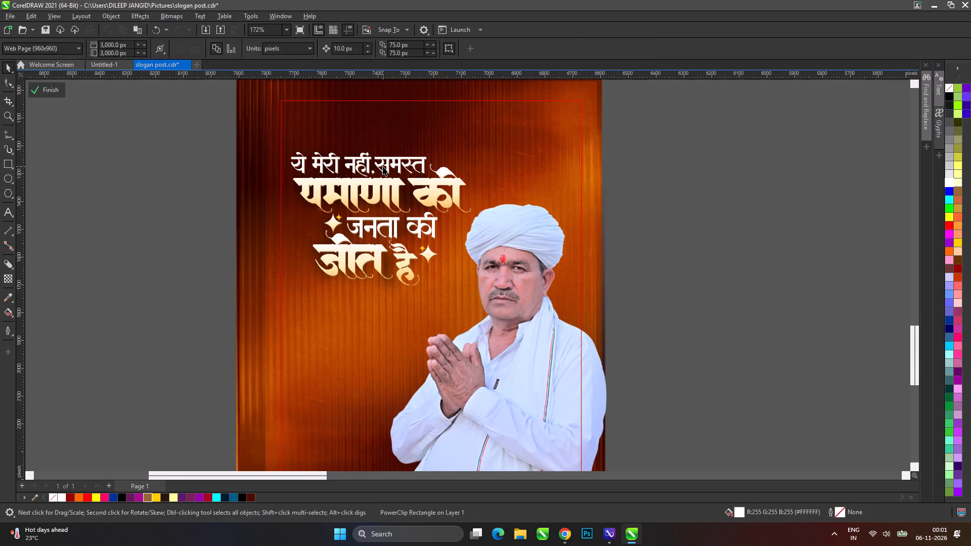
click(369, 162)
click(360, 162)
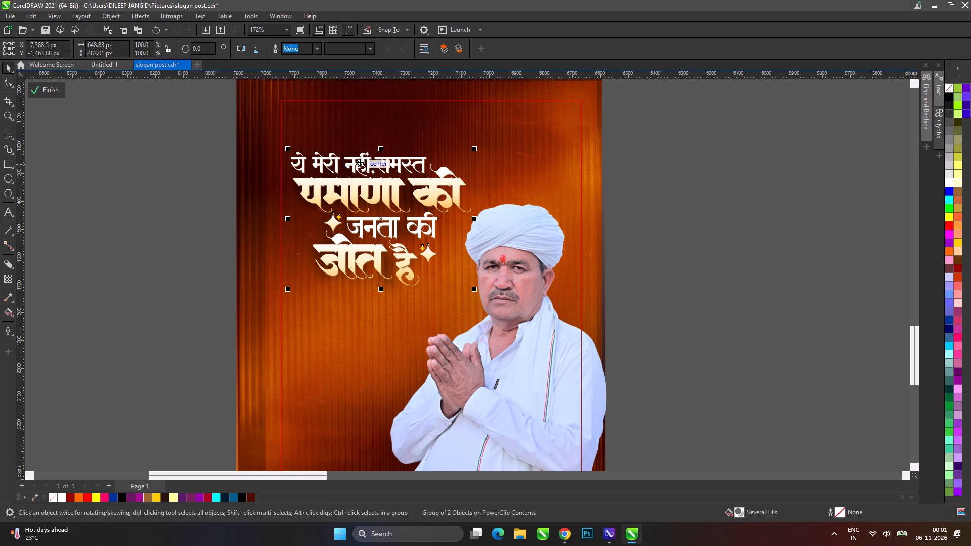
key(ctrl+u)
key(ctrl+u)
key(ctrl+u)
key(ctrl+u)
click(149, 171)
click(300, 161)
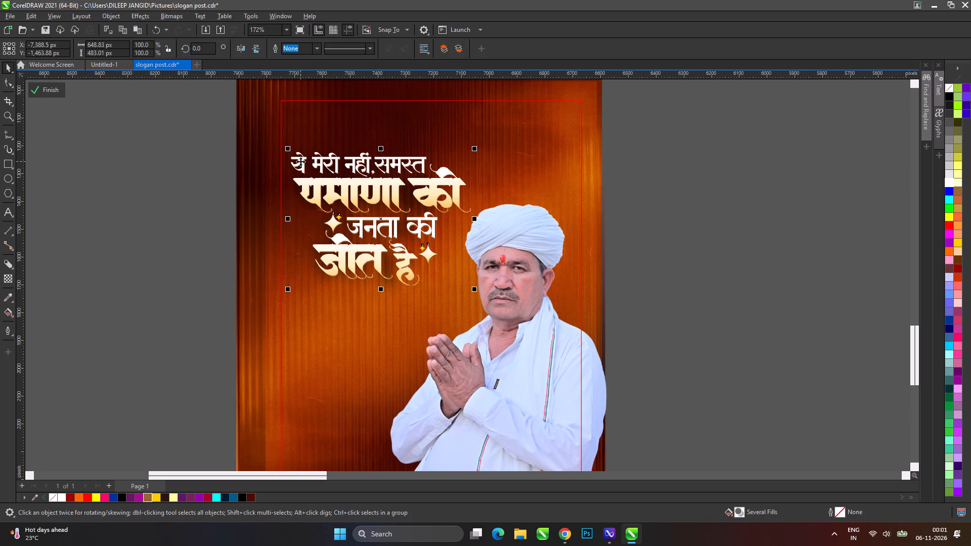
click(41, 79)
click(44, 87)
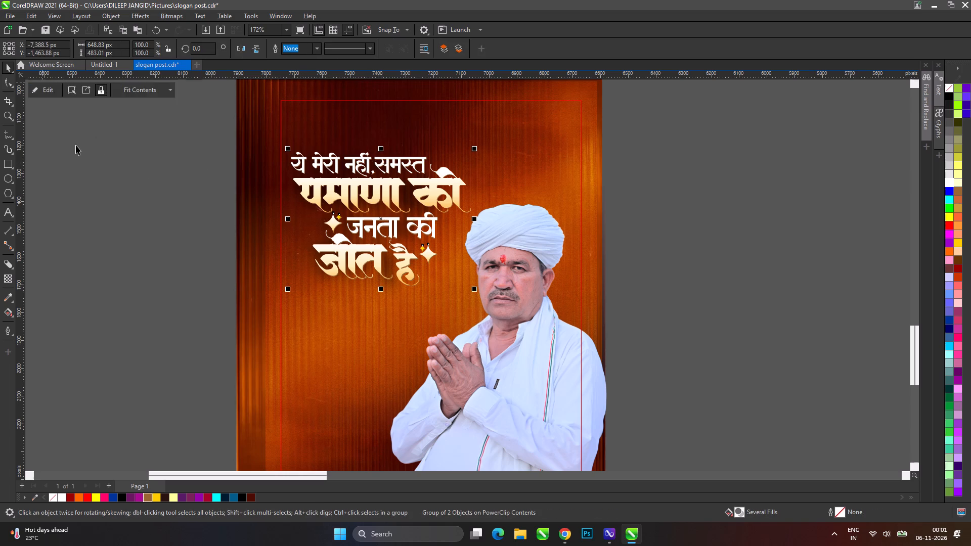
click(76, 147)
Open the orange poster's PowerClip contents for editing, and copy the golden raised-hands crowd background from Pinterest in Chrome.
scroll(278, 161, down, 7)
scroll(300, 255, up, 7)
scroll(350, 303, down, 7)
click(254, 298)
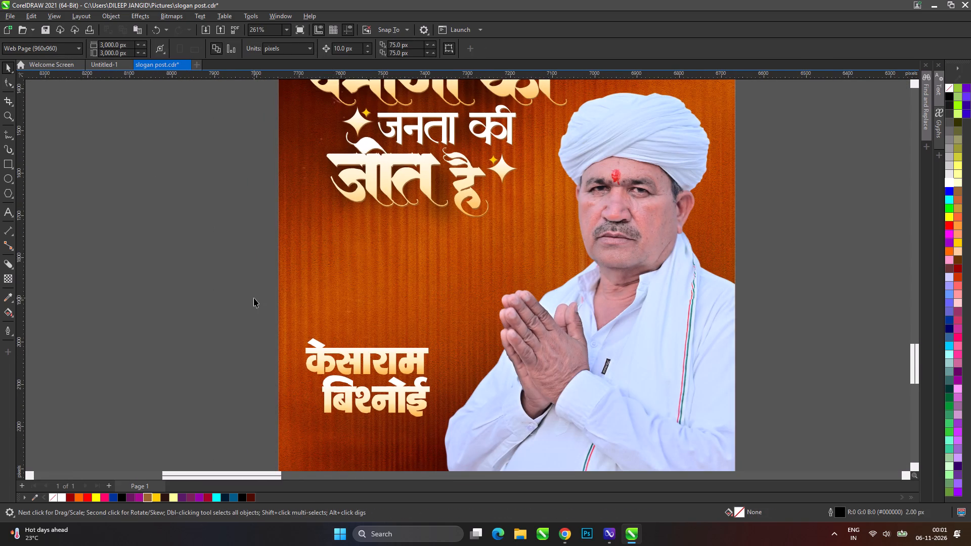
scroll(287, 292, down, 6)
double_click(451, 304)
click(563, 538)
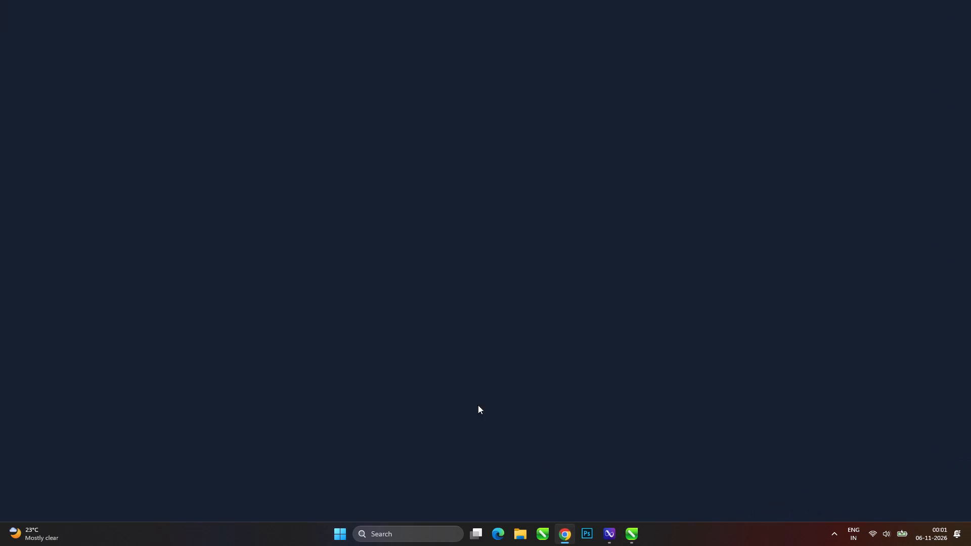
click(77, 0)
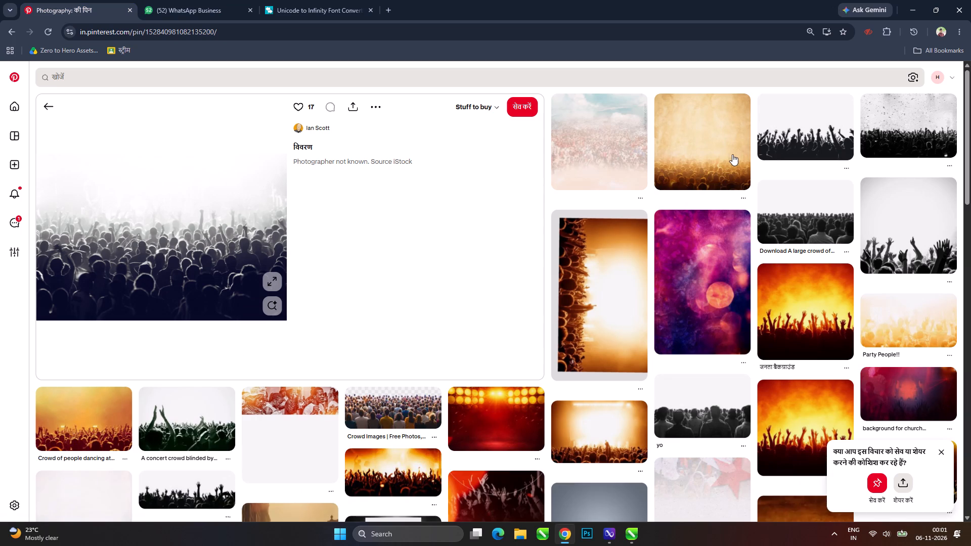
click(728, 153)
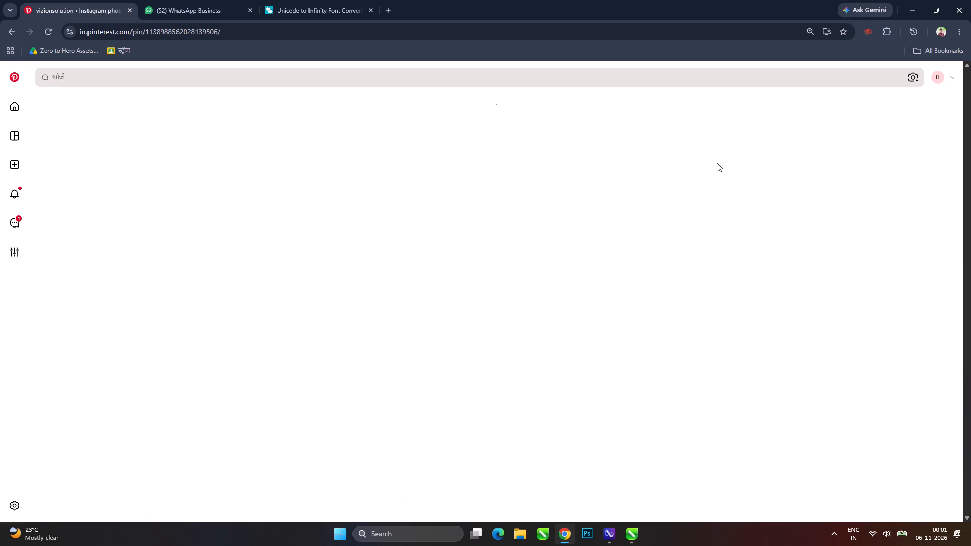
right_click(195, 220)
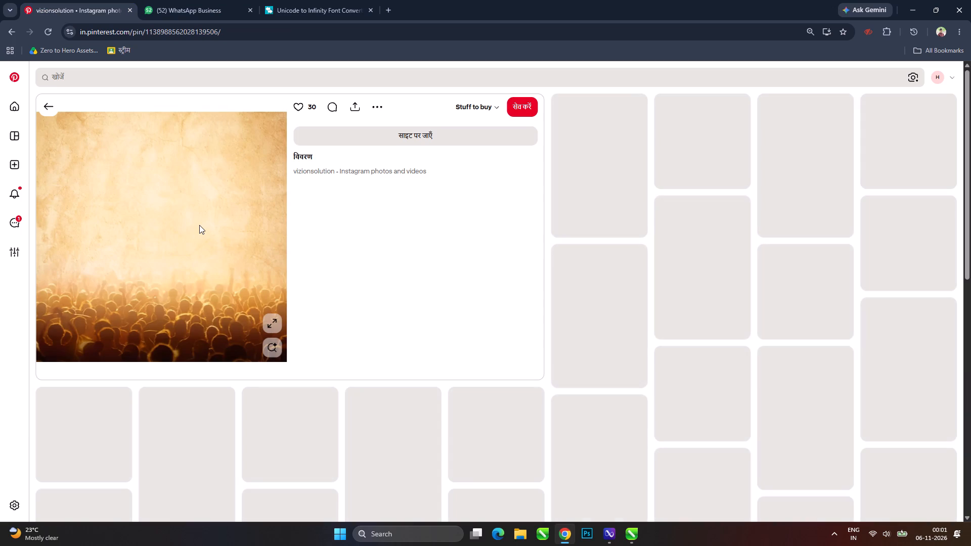
right_click(211, 208)
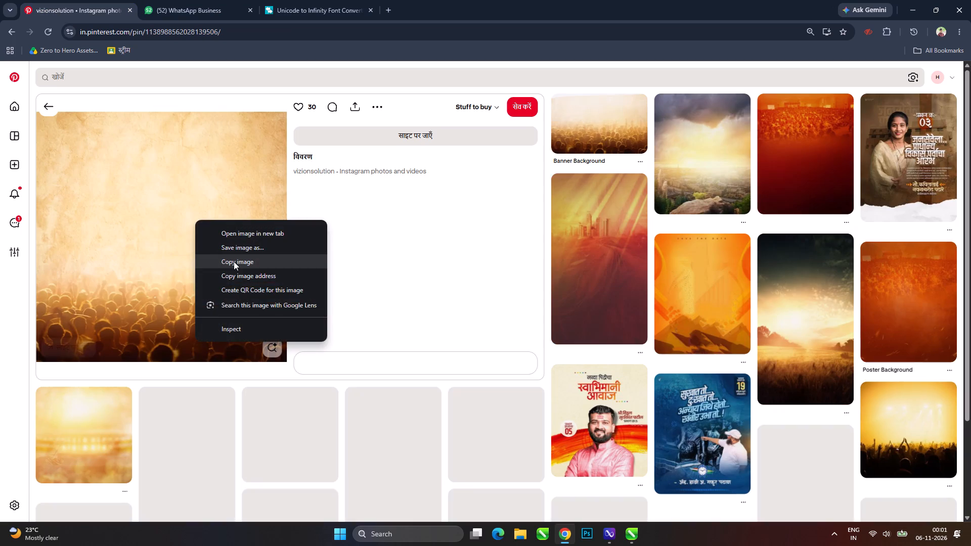
click(236, 263)
Back in CorelDRAW, paste the crowd image into the PowerClip, scale it to about 1,570 px square and position it over the poster frame.
key(alt+Tab)
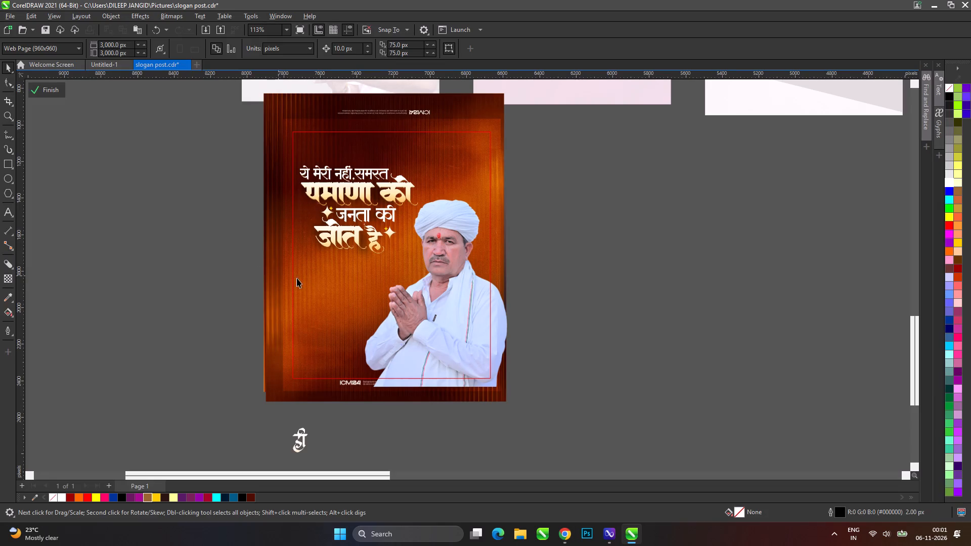
key(ctrl+v)
shift+click(362, 301)
key(c)
key(e)
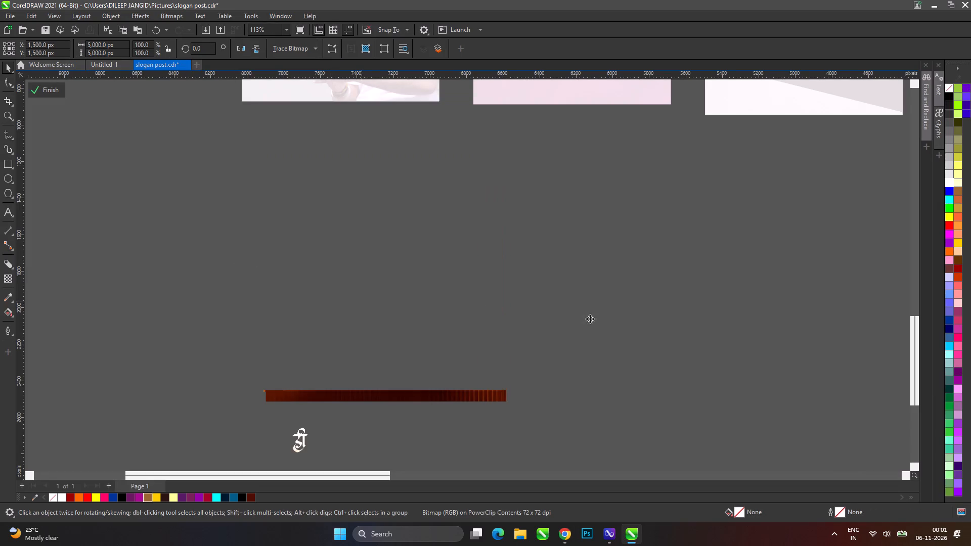
scroll(517, 298, down, 13)
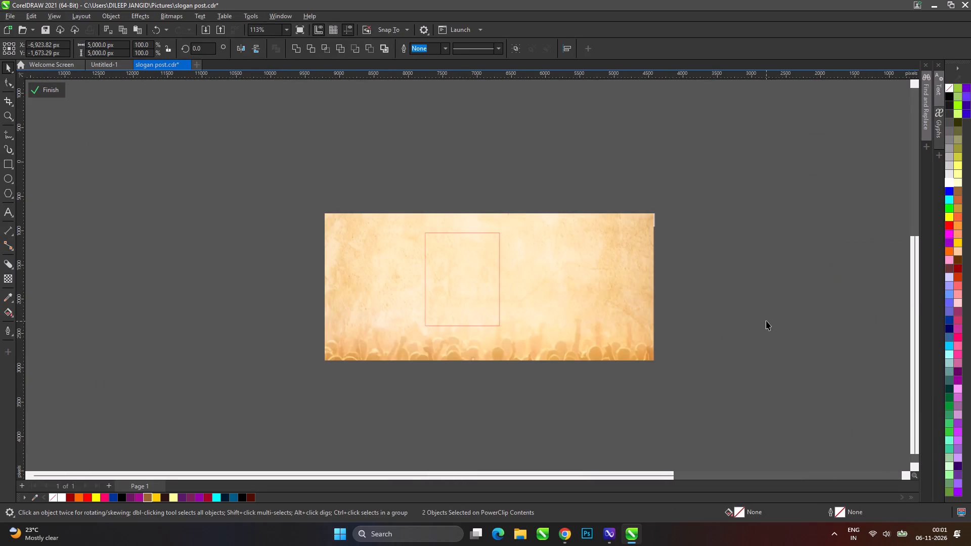
click(766, 321)
click(588, 311)
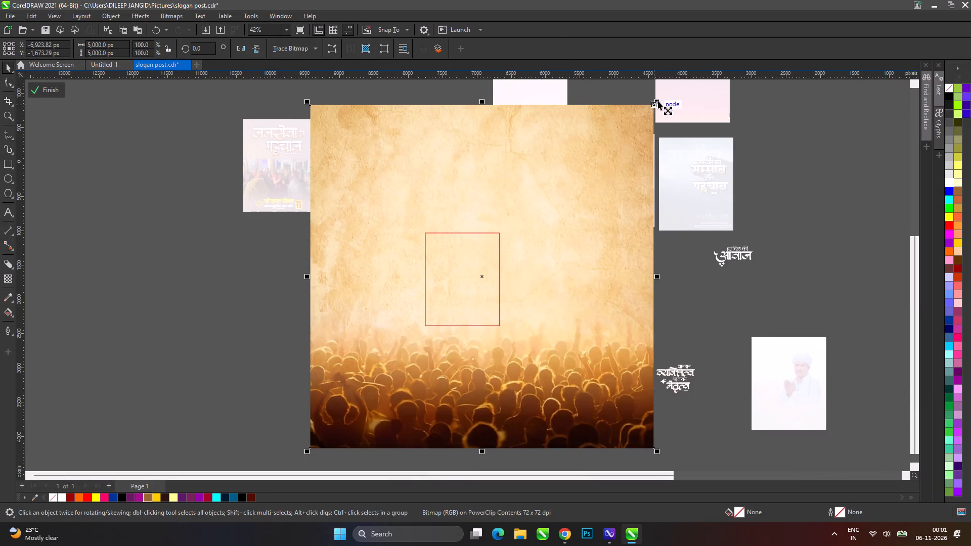
shift+drag(658, 101, 549, 218)
scroll(482, 276, up, 6)
drag(509, 307, 505, 307)
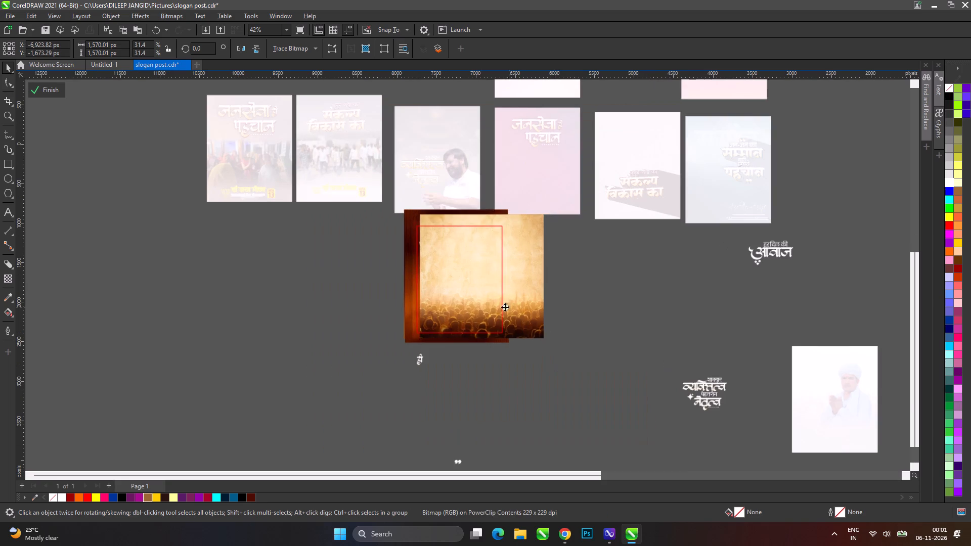
drag(505, 307, 491, 305)
Set the crowd image's transparency merge mode to Overlay.
click(7, 282)
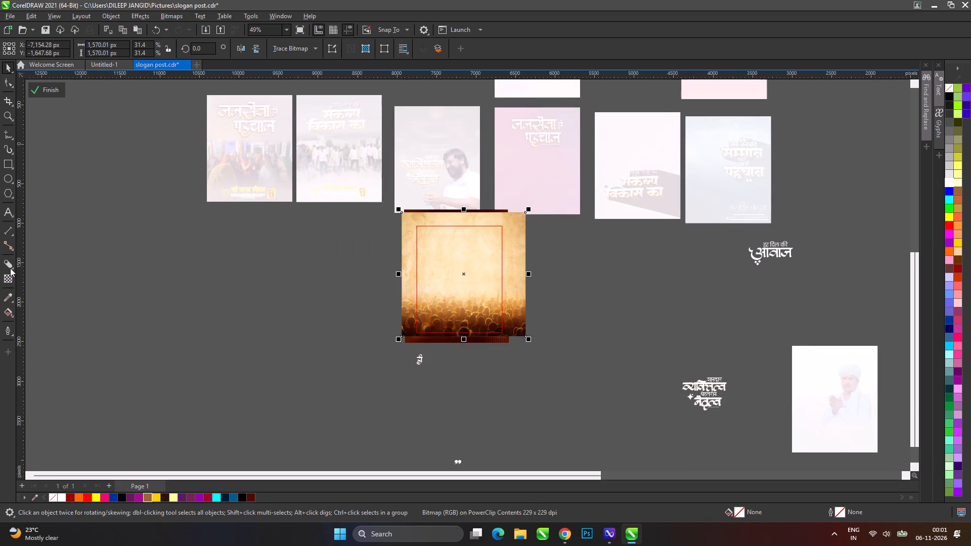
click(7, 275)
click(139, 47)
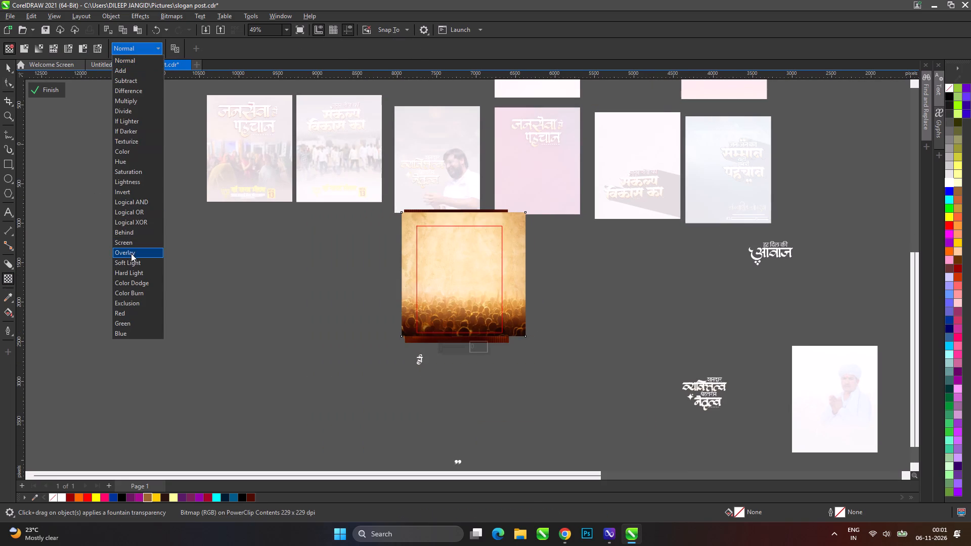
click(131, 253)
click(6, 61)
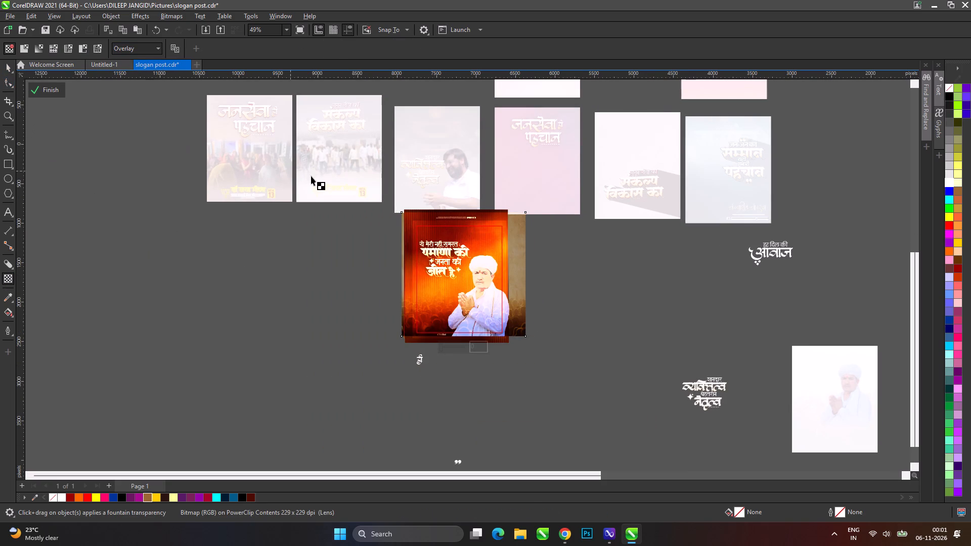
click(11, 67)
Send the crowd image backward behind the turbaned man, and finish editing the PowerClip.
key(ctrl+Page_Down)
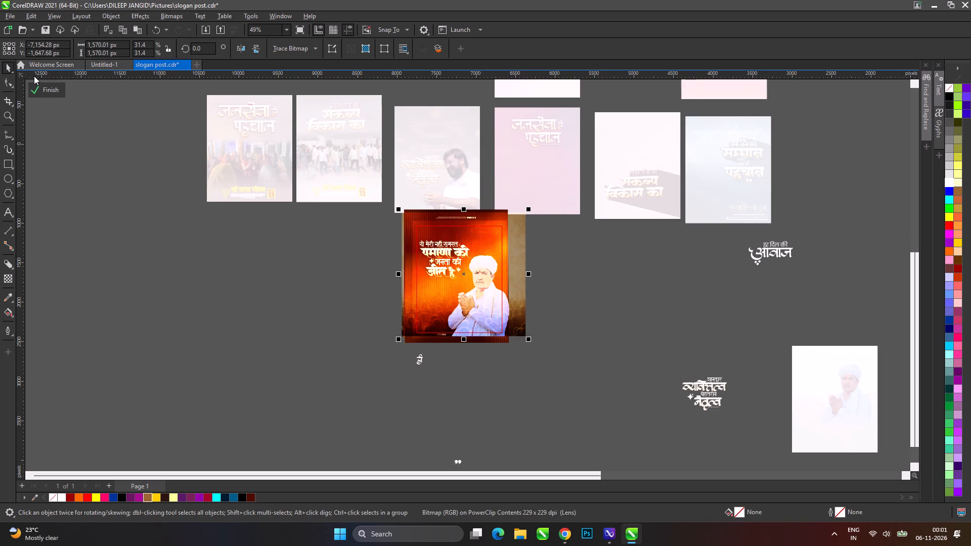
key(ctrl+Page_Down)
key(ctrl+Page_Down)
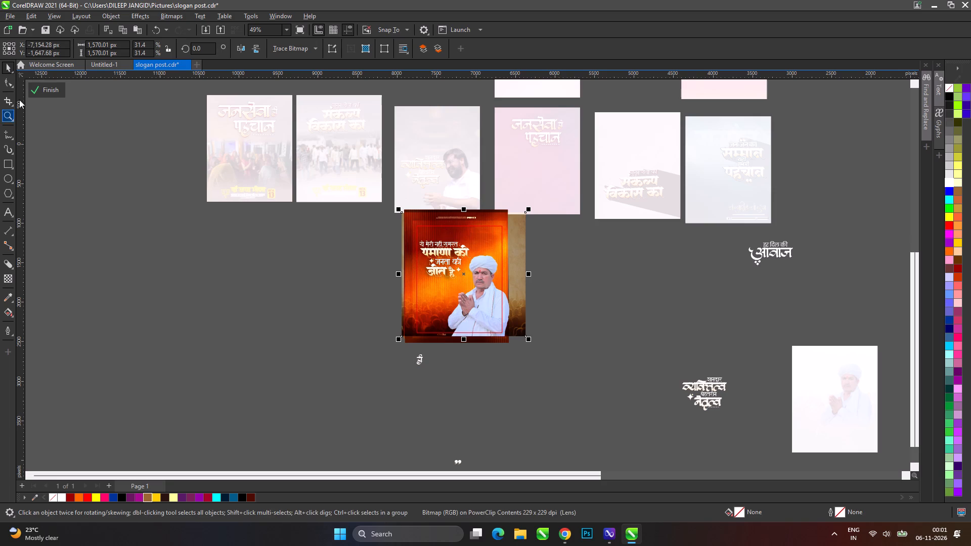
click(40, 89)
click(254, 247)
Move the two-line name off the orange poster onto the empty area beside its left edge.
scroll(477, 316, up, 5)
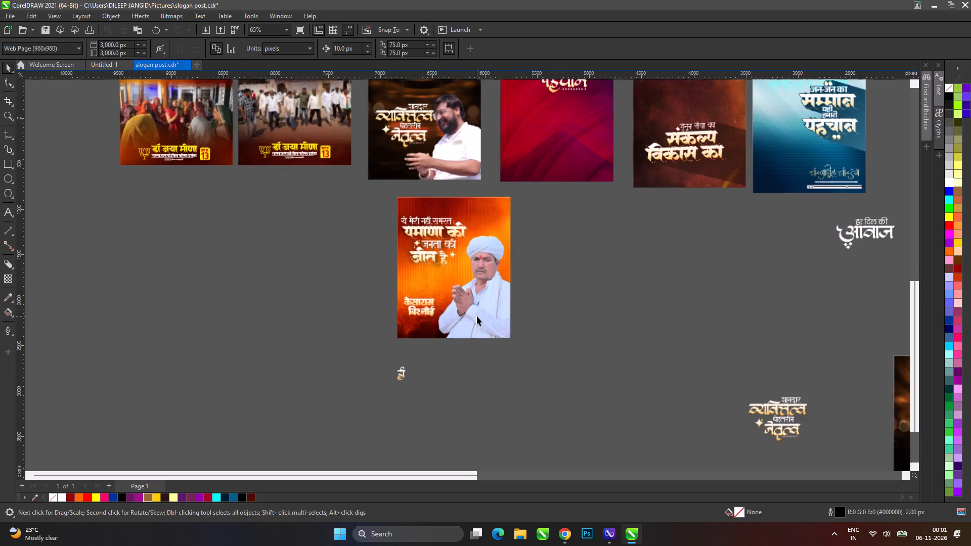
scroll(477, 316, up, 4)
drag(298, 262, 419, 321)
drag(400, 305, 283, 302)
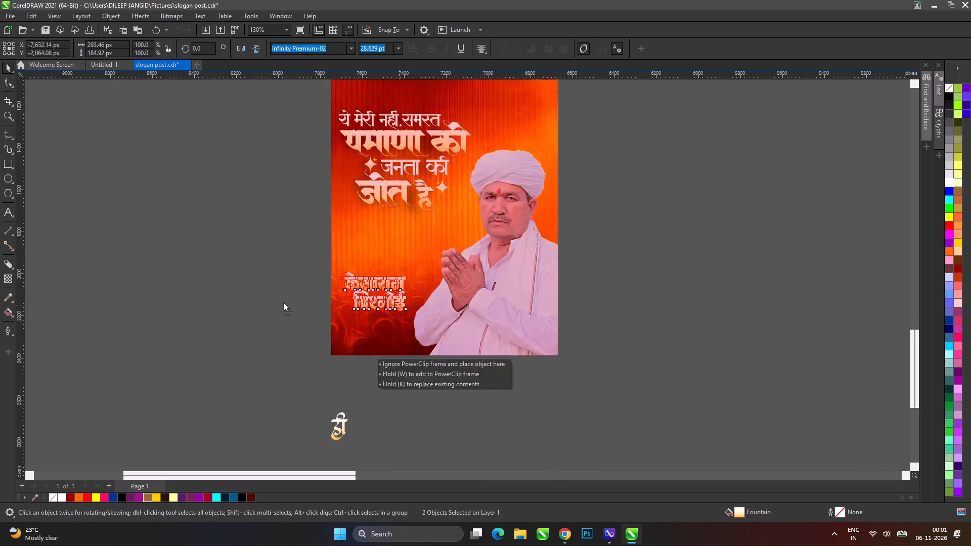
drag(283, 302, 222, 304)
Reopen the poster's PowerClip contents and move the turbaned man's photo up and slightly right, above the bottom crowd strip.
double_click(509, 300)
scroll(374, 316, down, 5)
scroll(477, 293, up, 3)
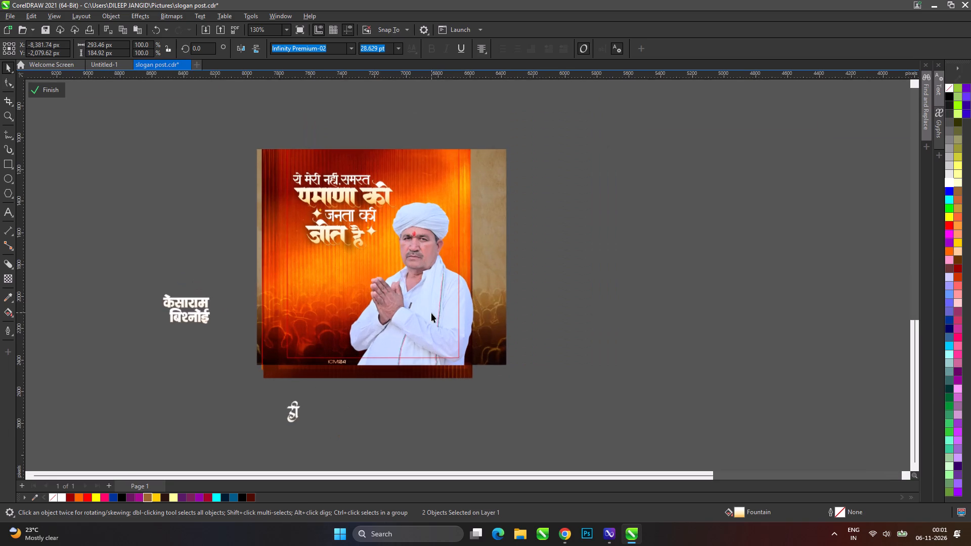
drag(431, 313, 431, 281)
drag(431, 281, 437, 275)
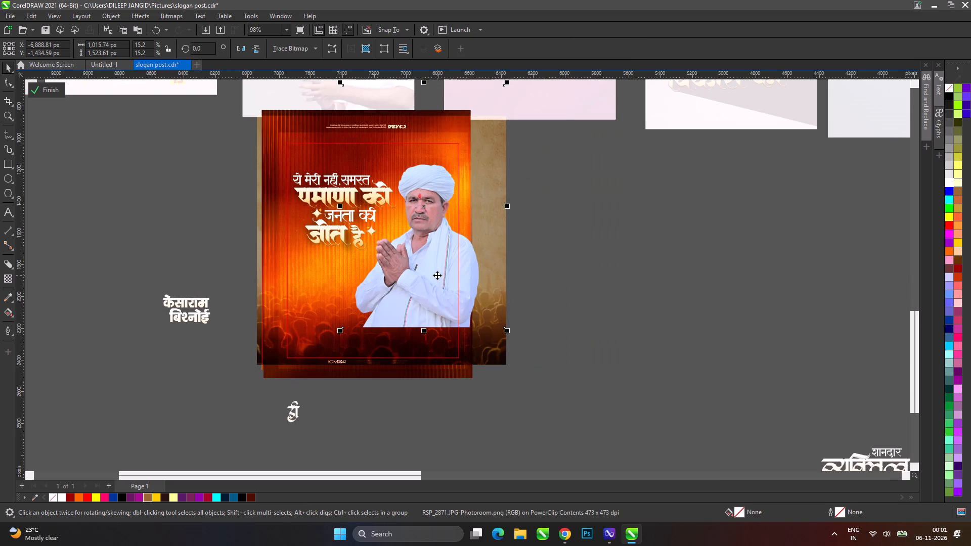
click(437, 275)
click(437, 271)
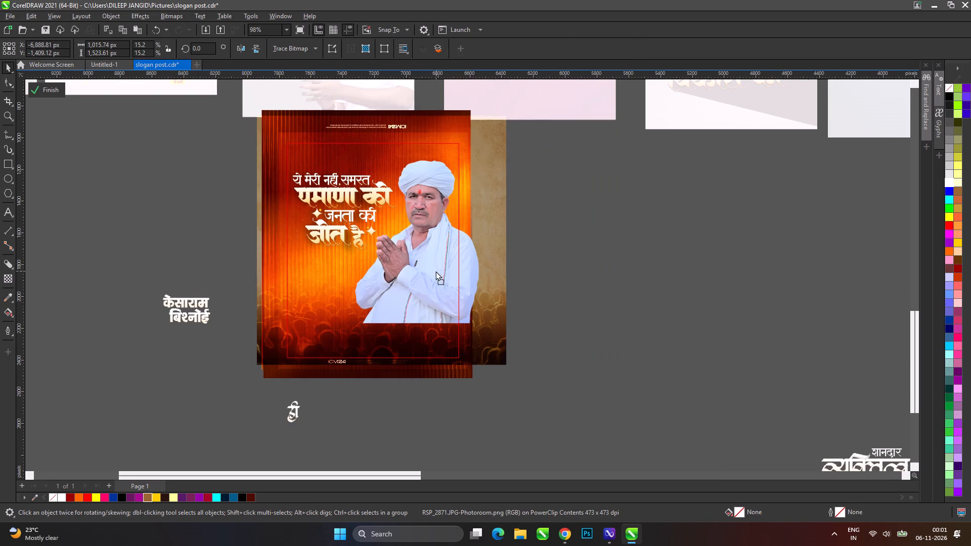
click(167, 238)
Draw a rectangle about 1700 by 315 px across the poster's bottom inside the PowerClip, with white fill and no outline.
click(5, 161)
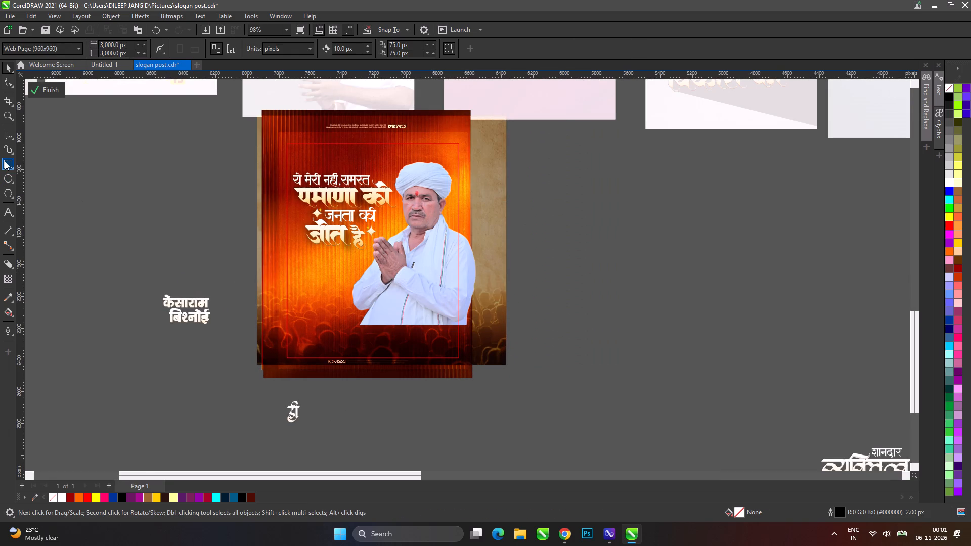
scroll(269, 297, up, 4)
drag(204, 331, 677, 419)
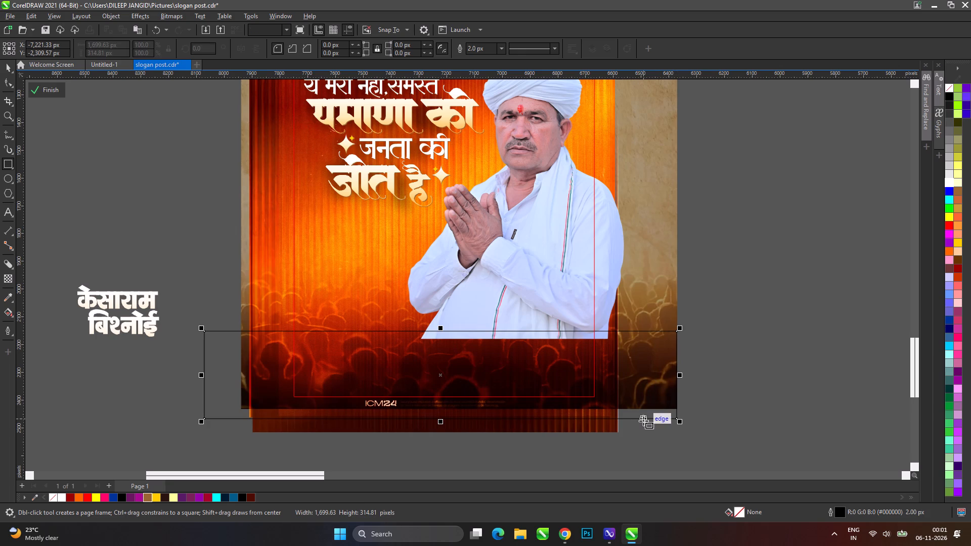
click(6, 70)
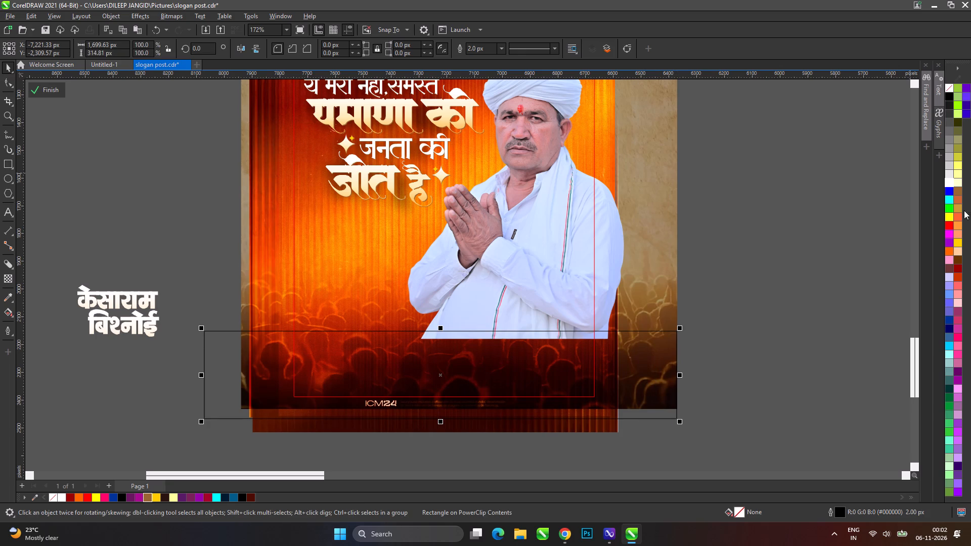
click(949, 185)
right_click(953, 92)
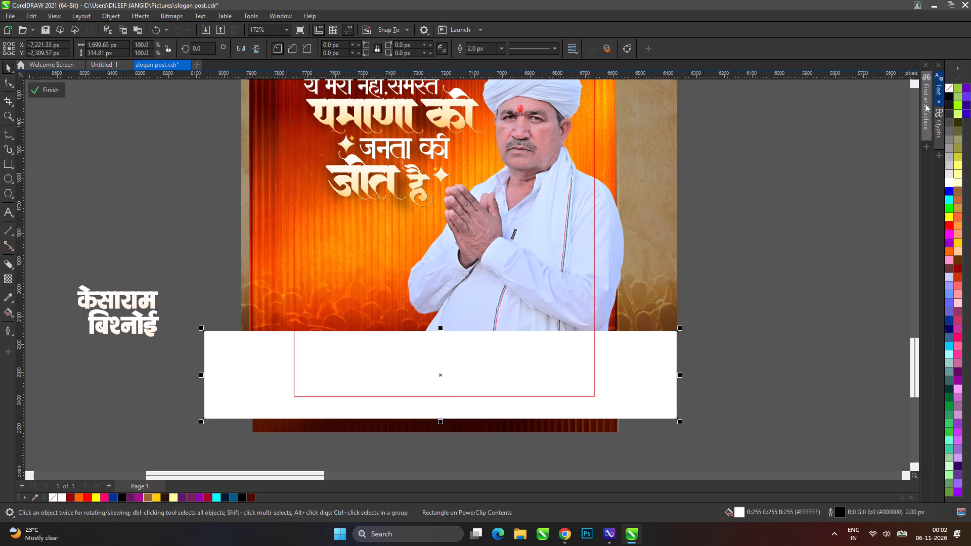
Duplicate the white band as a strip about 12 px tall, fill it #A60226 just inside the band's top edge, and finish editing the PowerClip.
drag(440, 425, 450, 339)
right_click(450, 339)
click(253, 494)
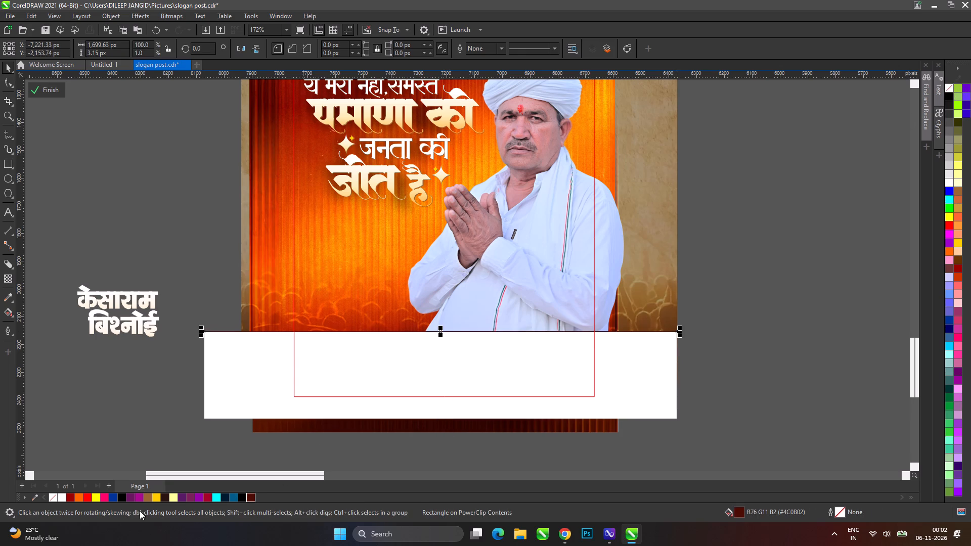
scroll(376, 329, up, 4)
click(489, 340)
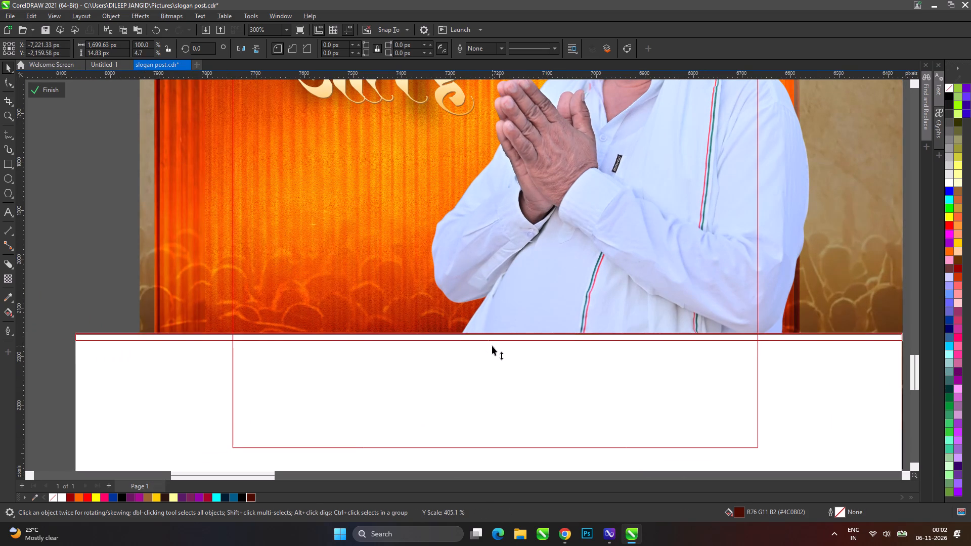
click(209, 494)
scroll(393, 332, up, 3)
drag(393, 333, 394, 340)
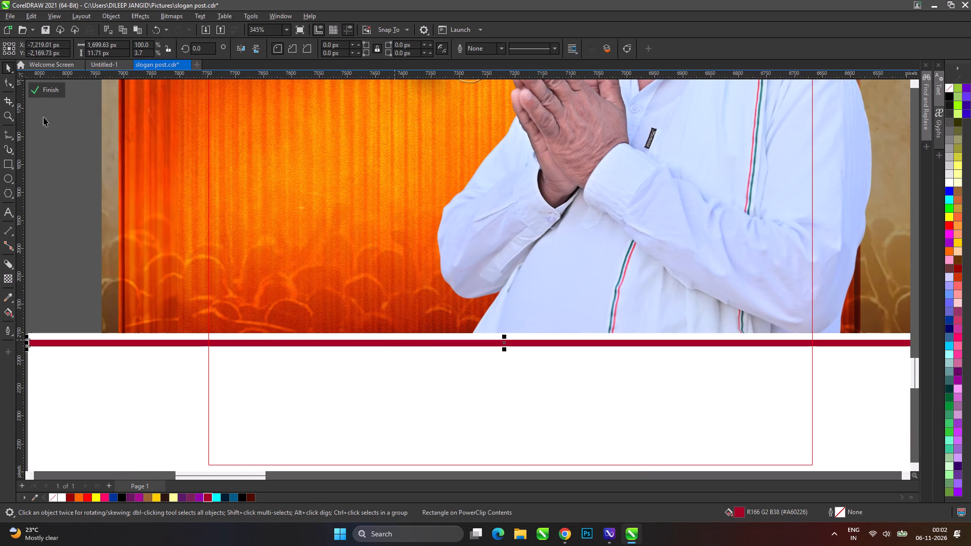
click(40, 92)
click(89, 170)
Copy the dotted row from under नेतृत्व to below जीत है on the orange poster and enlarge it to about 293 px wide.
scroll(503, 331, down, 11)
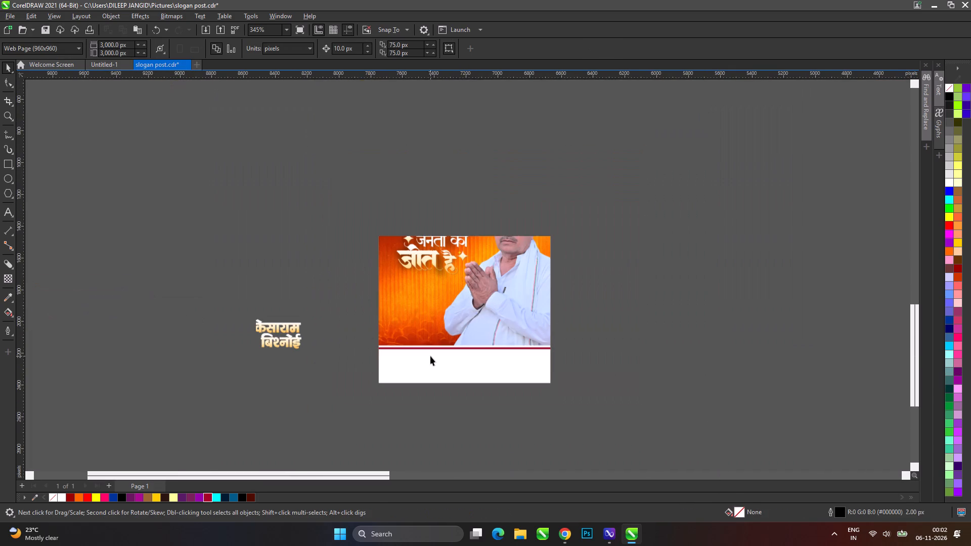
scroll(404, 285, down, 5)
scroll(410, 159, up, 4)
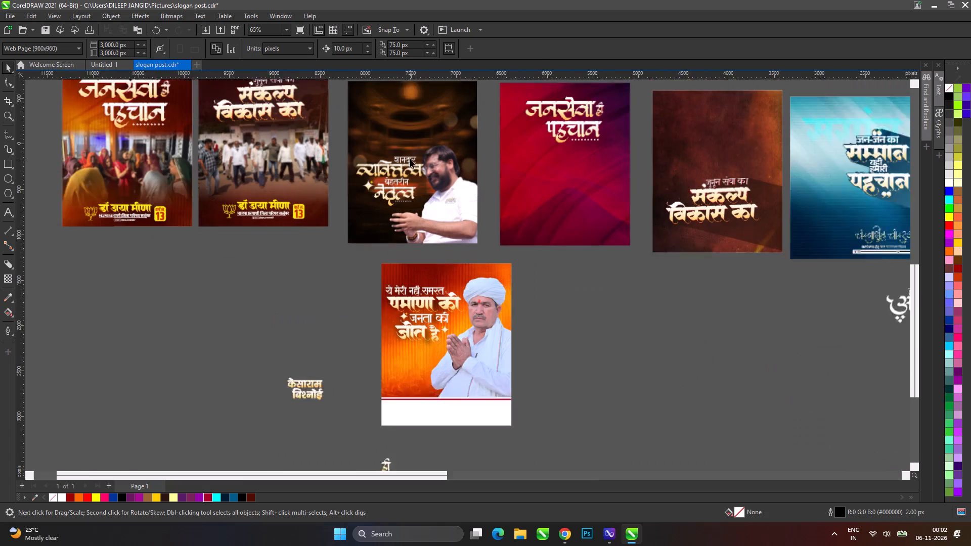
click(406, 209)
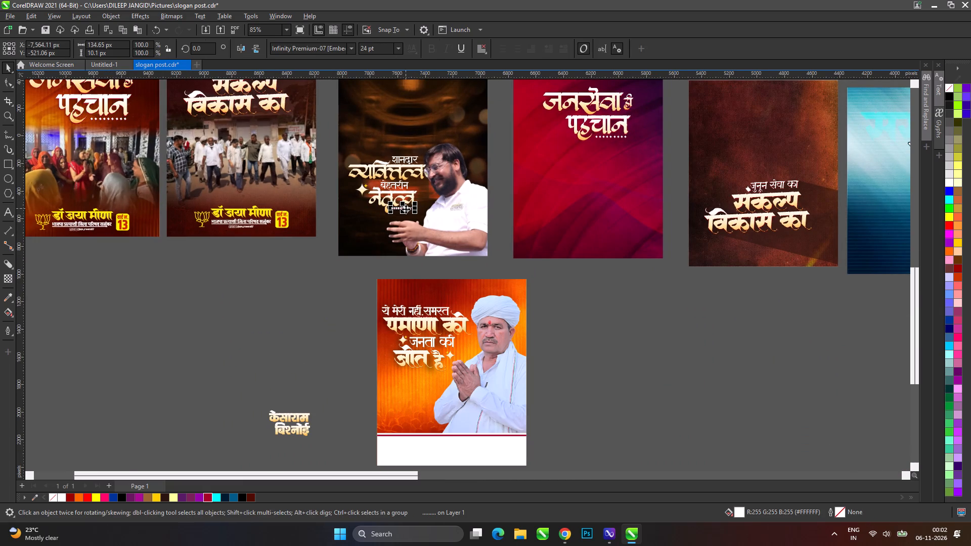
drag(406, 209, 423, 371)
right_click(423, 371)
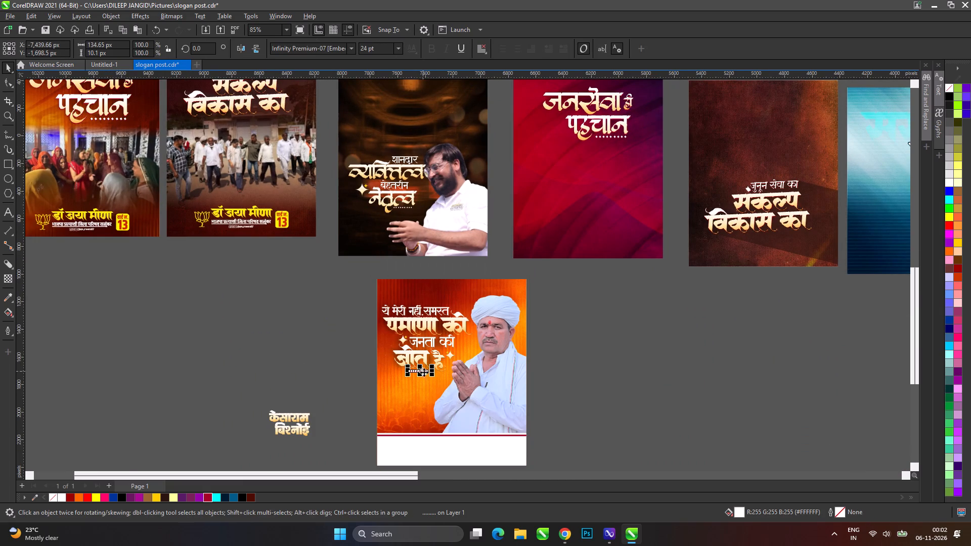
shift+drag(433, 376, 445, 380)
click(431, 372)
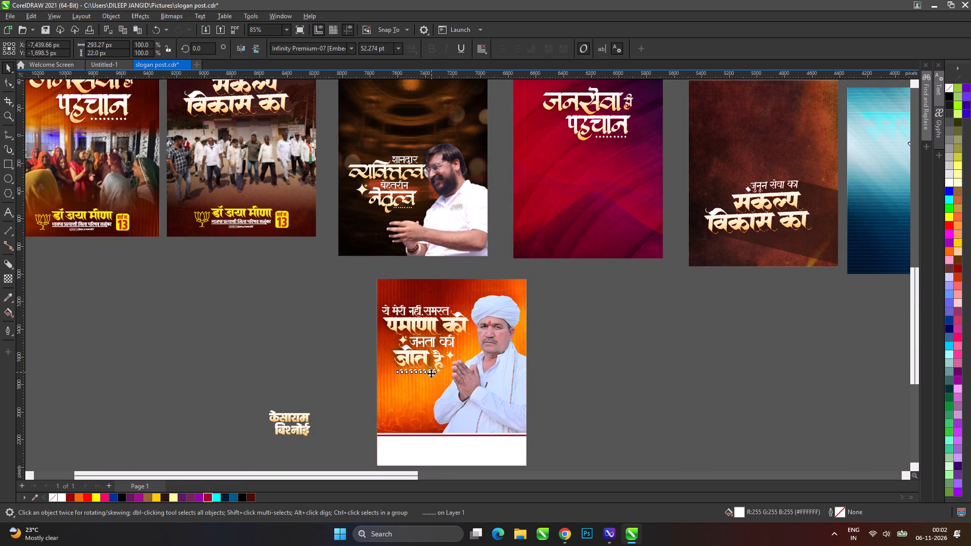
Reopen the orange poster's PowerClip contents and cut out the texture image covering the background.
double_click(421, 392)
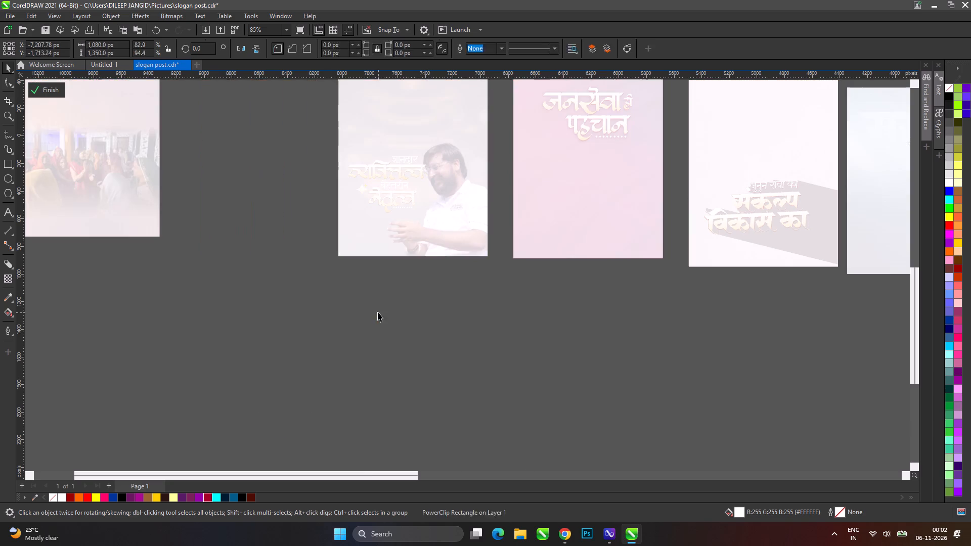
click(423, 325)
click(339, 302)
drag(325, 285, 471, 374)
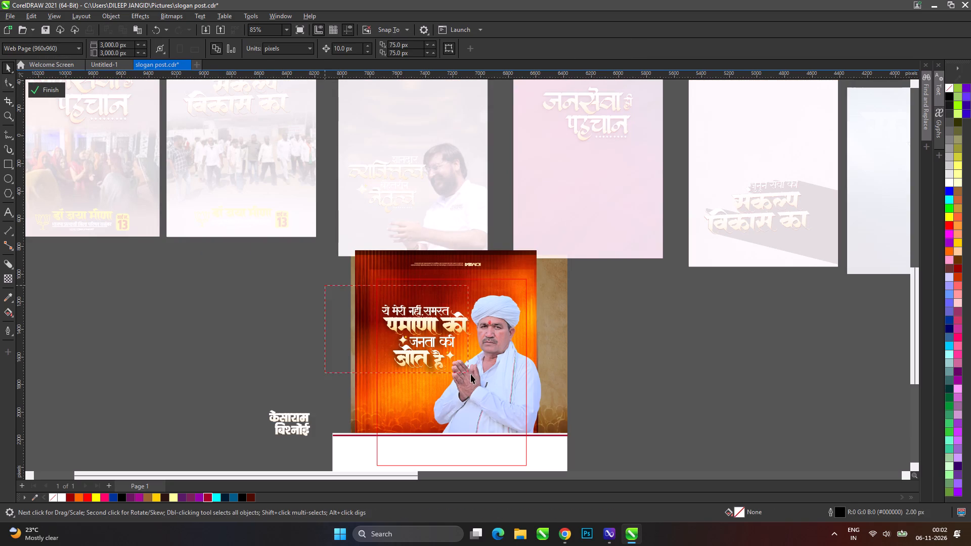
drag(471, 374, 488, 387)
click(293, 340)
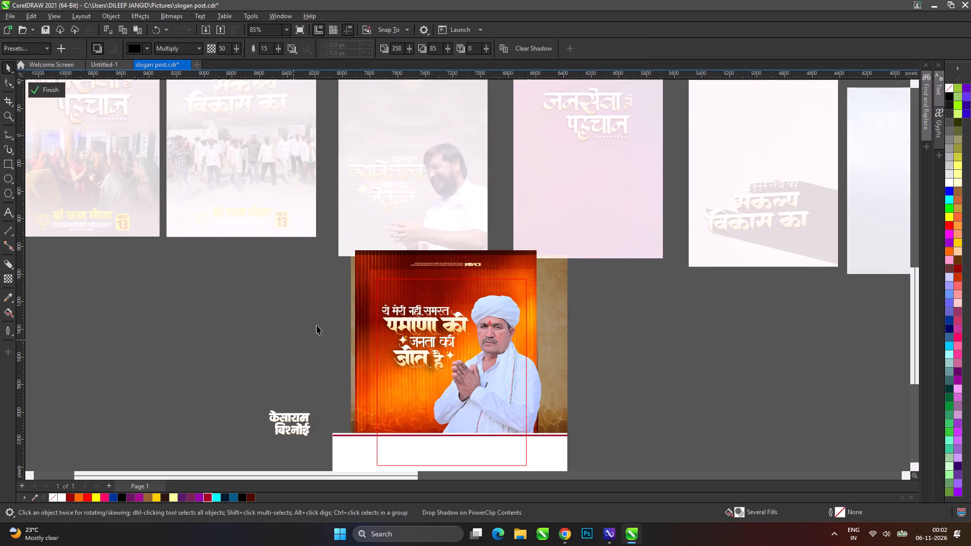
click(371, 276)
drag(372, 276, 318, 282)
key(ctrl+z)
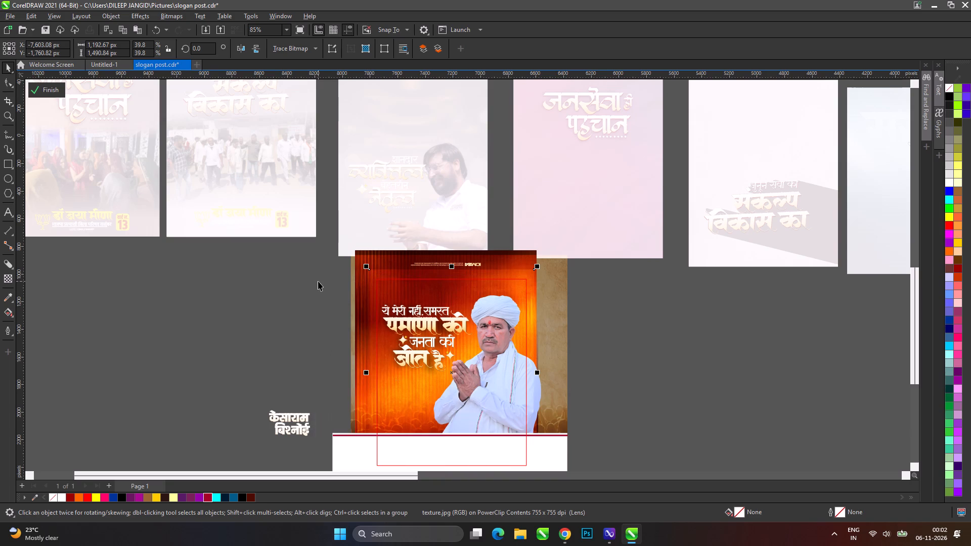
key(ctrl+x)
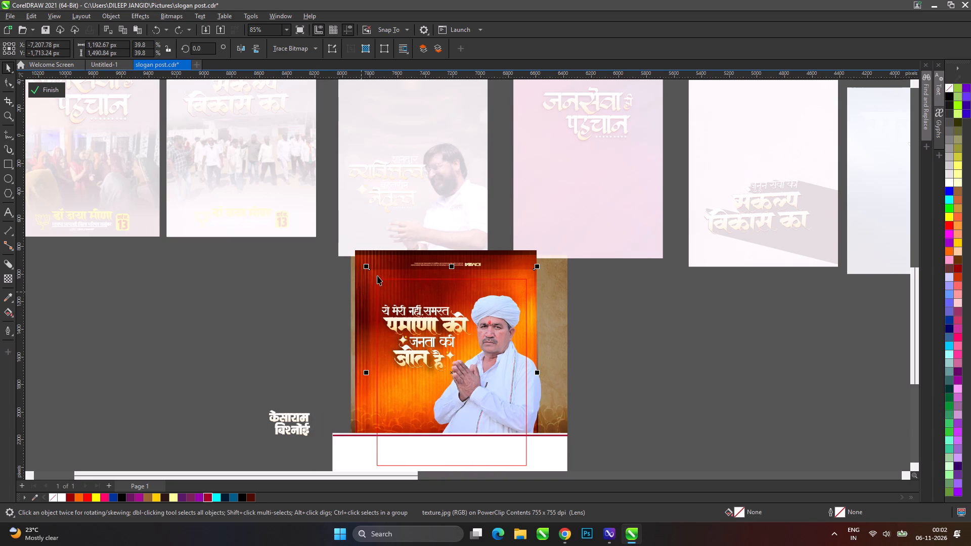
Apply a linear fountain transparency fading the crowd image towards its top, move the image up slightly, and finish editing the PowerClip.
click(379, 273)
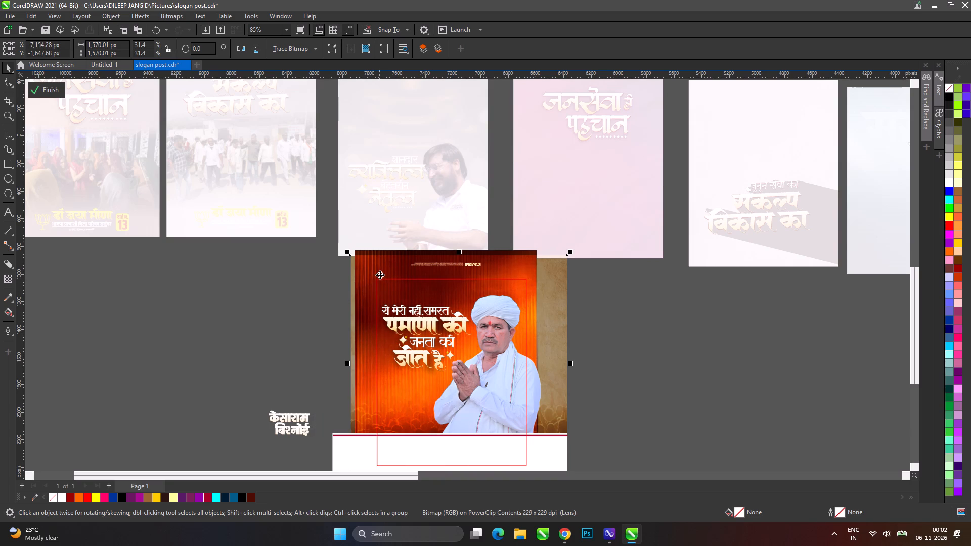
drag(380, 275, 347, 274)
key(ctrl+z)
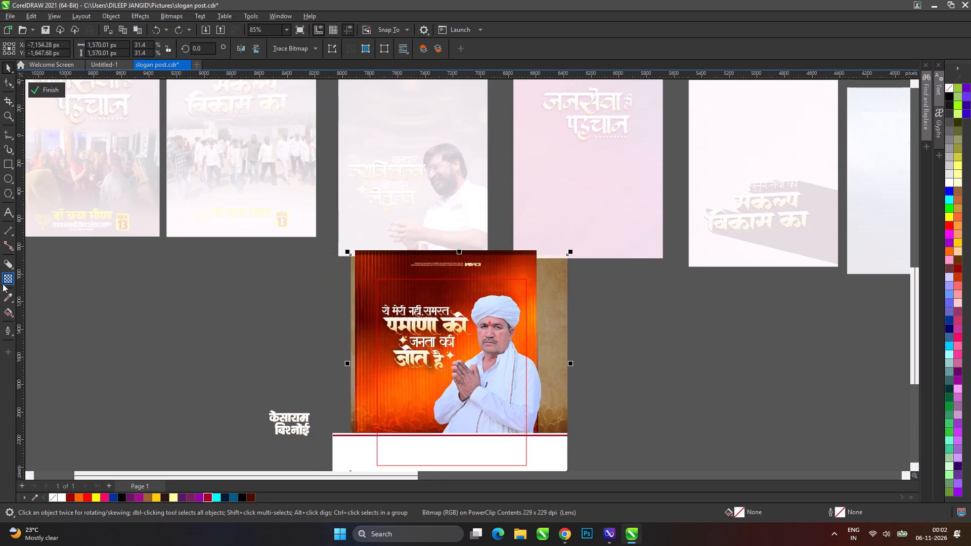
click(6, 277)
drag(386, 395, 387, 310)
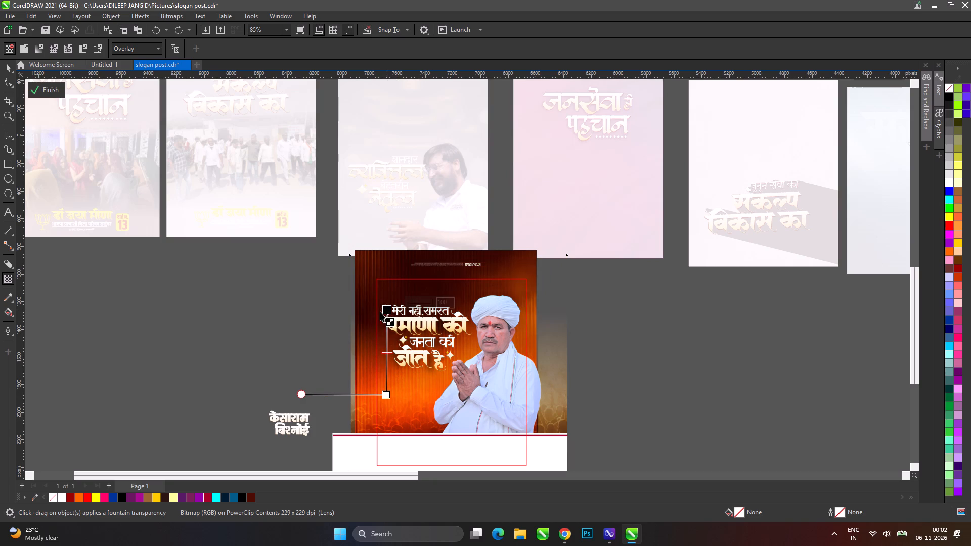
click(6, 66)
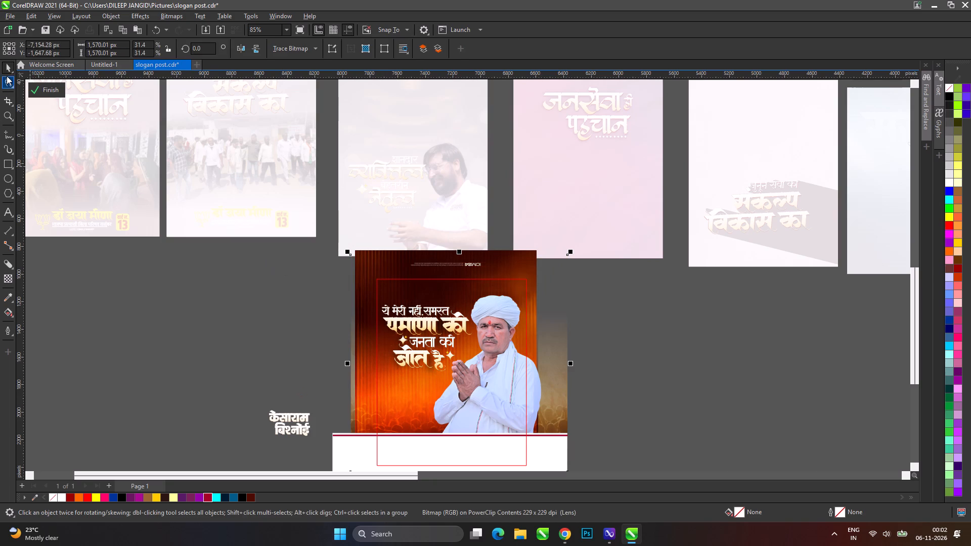
drag(462, 362, 461, 346)
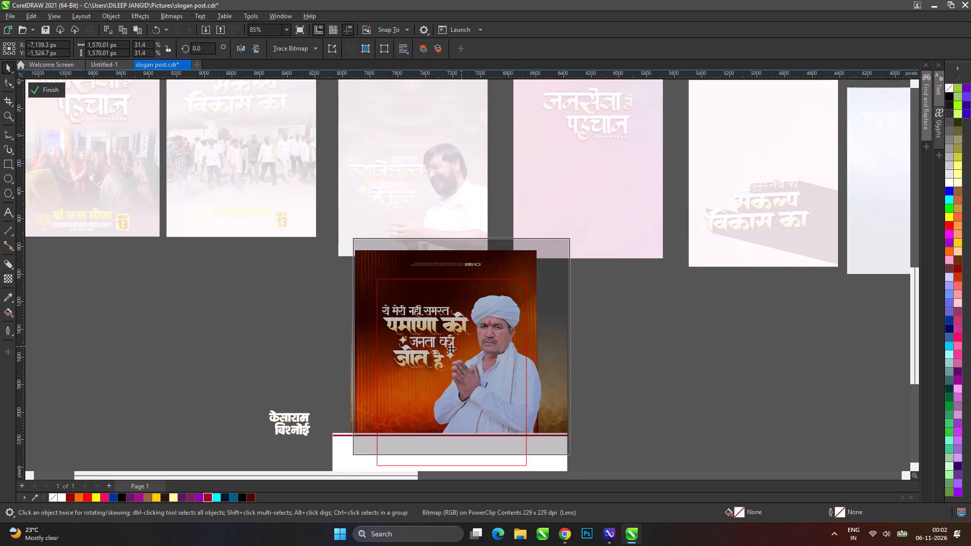
click(248, 341)
click(38, 90)
click(245, 288)
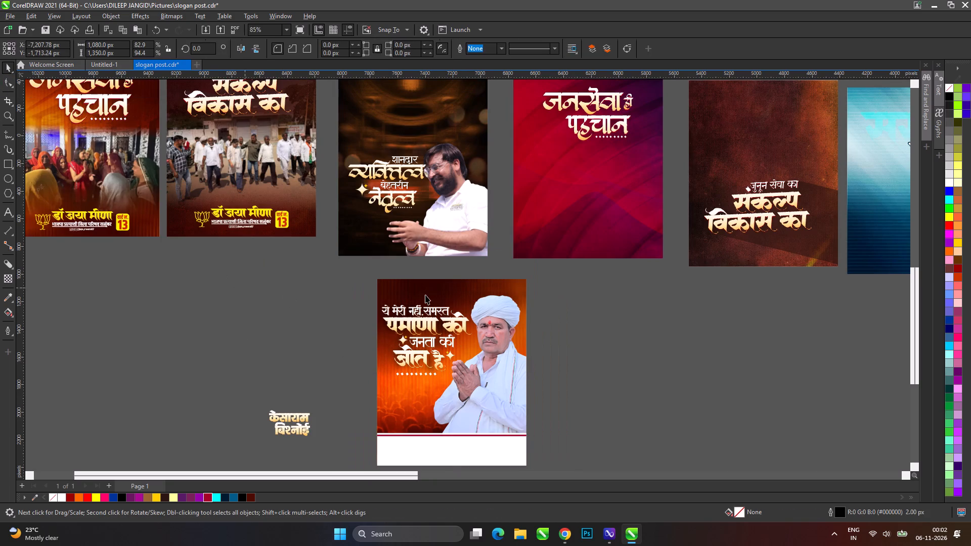
Paste the texture image back into the poster's PowerClip and order it one level above the rearmost object.
double_click(428, 295)
key(ctrl+v)
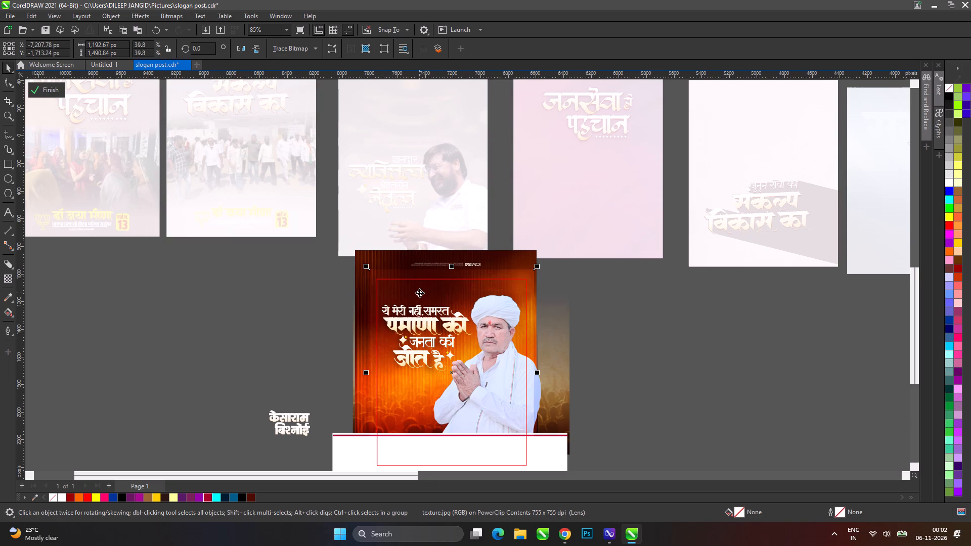
key(shift+Page_Down)
key(ctrl+Page_Up)
Sample the dark red from the poster's background and fill the white bottom band with it.
click(356, 458)
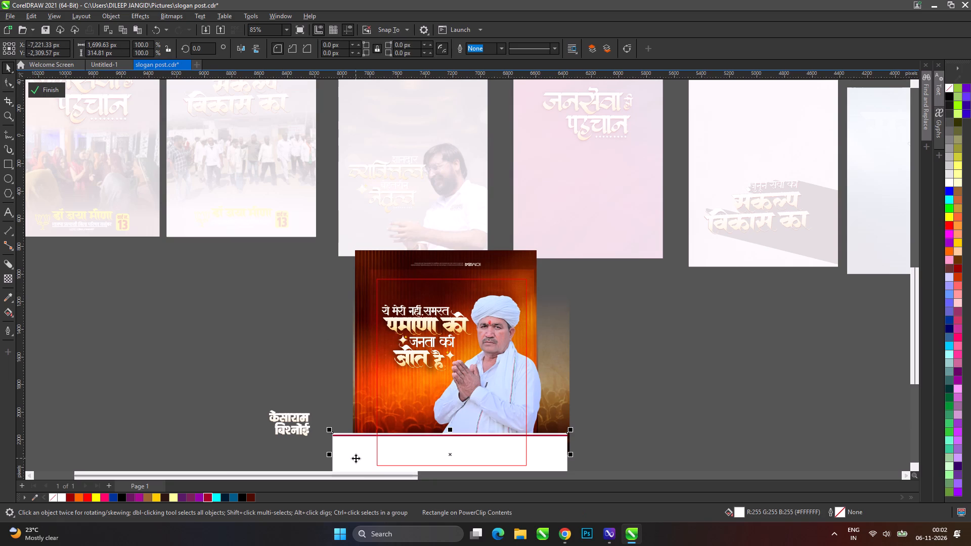
click(37, 497)
click(384, 344)
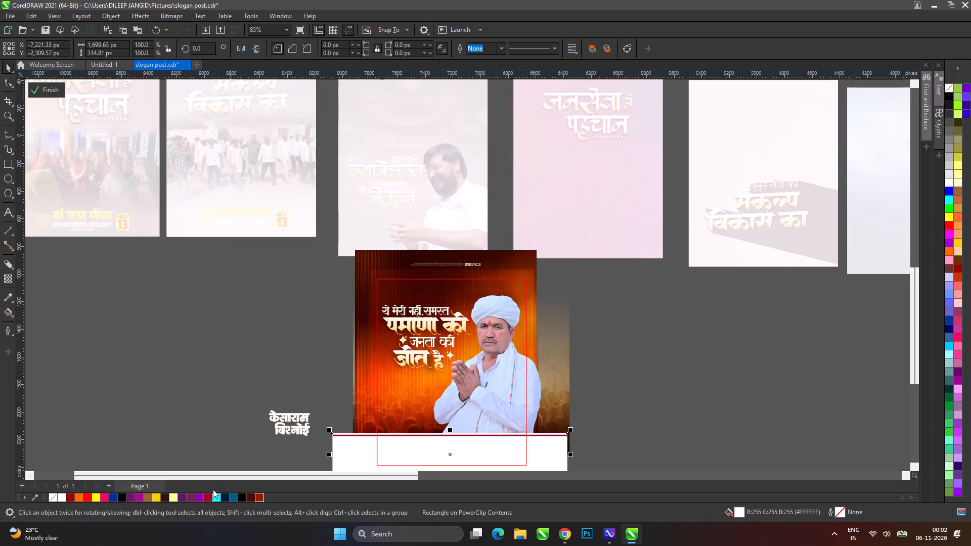
click(258, 496)
click(251, 377)
Recolour the thin strip along the bottom band's top edge white and finish editing the PowerClip.
scroll(335, 254, down, 4)
scroll(429, 413, up, 5)
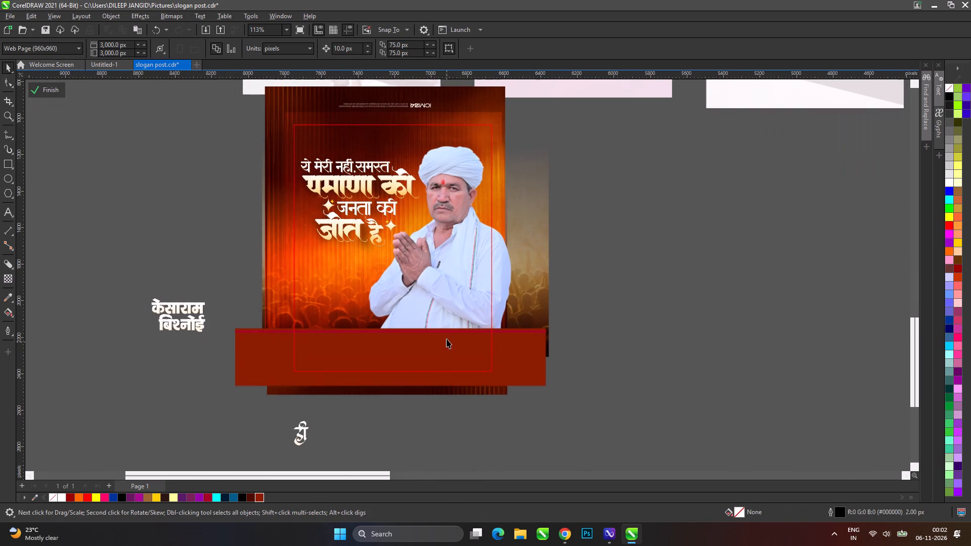
click(449, 332)
click(948, 181)
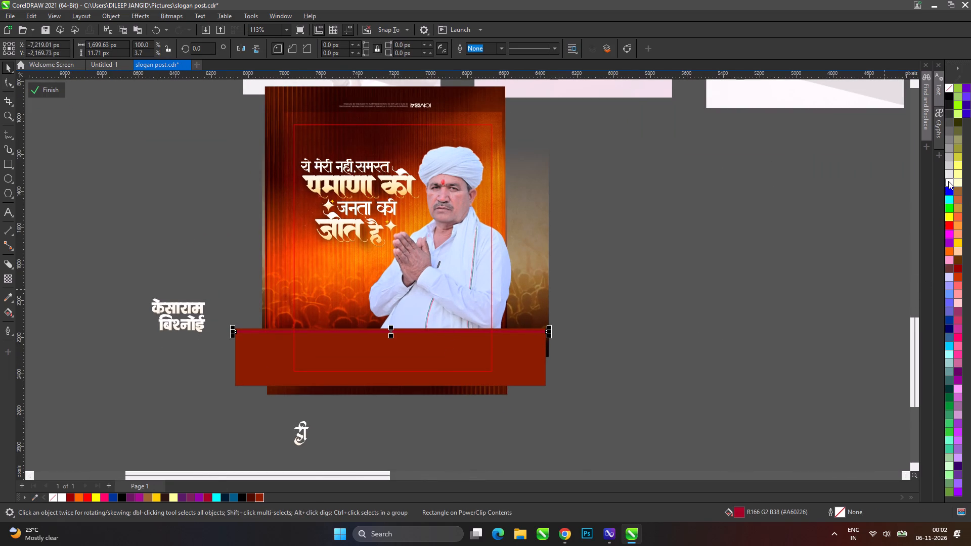
click(45, 89)
click(75, 177)
Join the two-line name beside the poster into one line by moving the surname text after the first name, separated by a space.
double_click(175, 326)
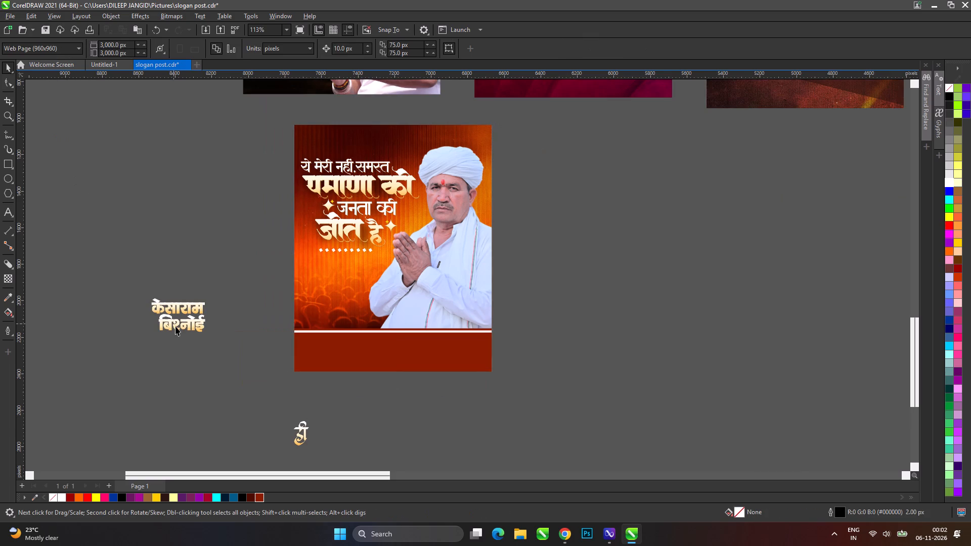
key(ctrl+a)
key(ctrl+x)
click(199, 308)
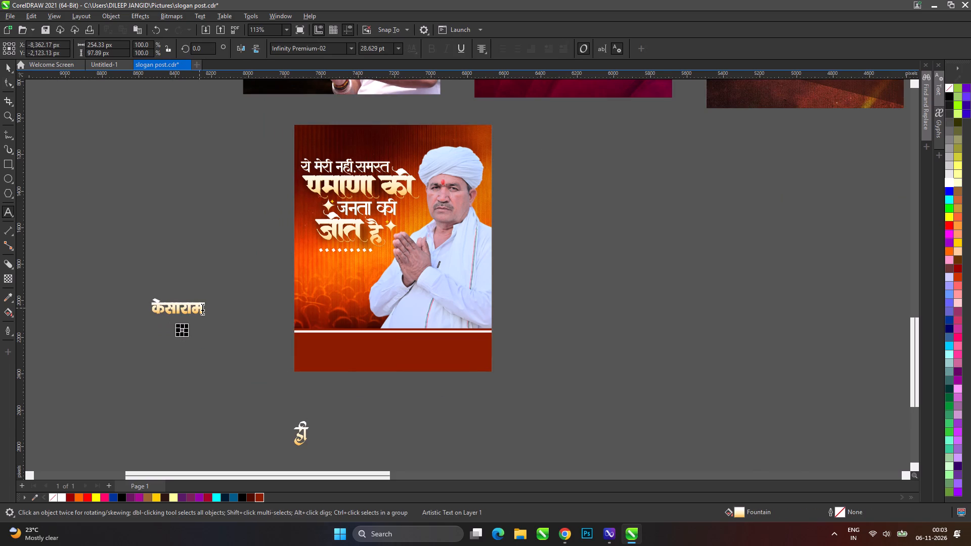
click(202, 308)
key(space)
key(ctrl+v)
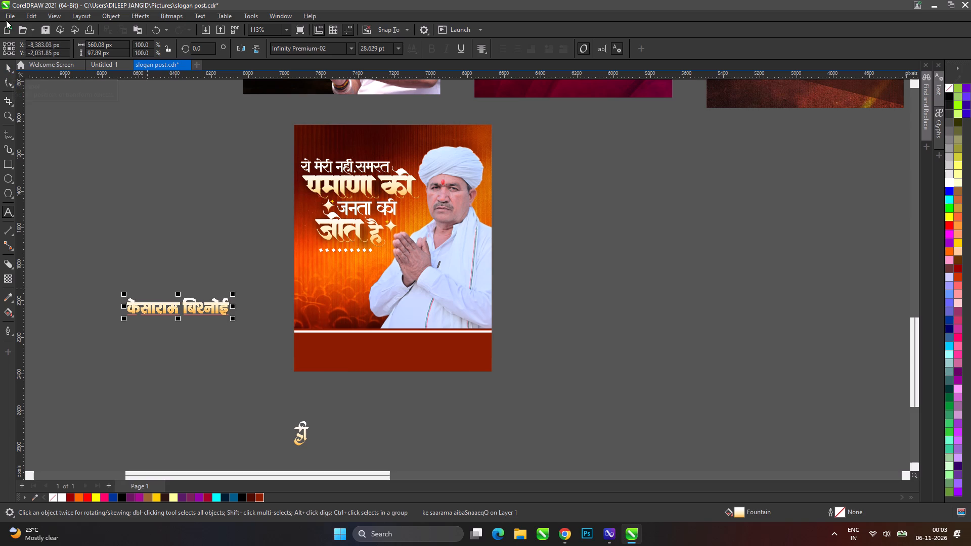
Move the one-line name onto the poster's red bottom band, enlarge it, and centre it horizontally on the poster.
click(5, 70)
drag(204, 311, 264, 322)
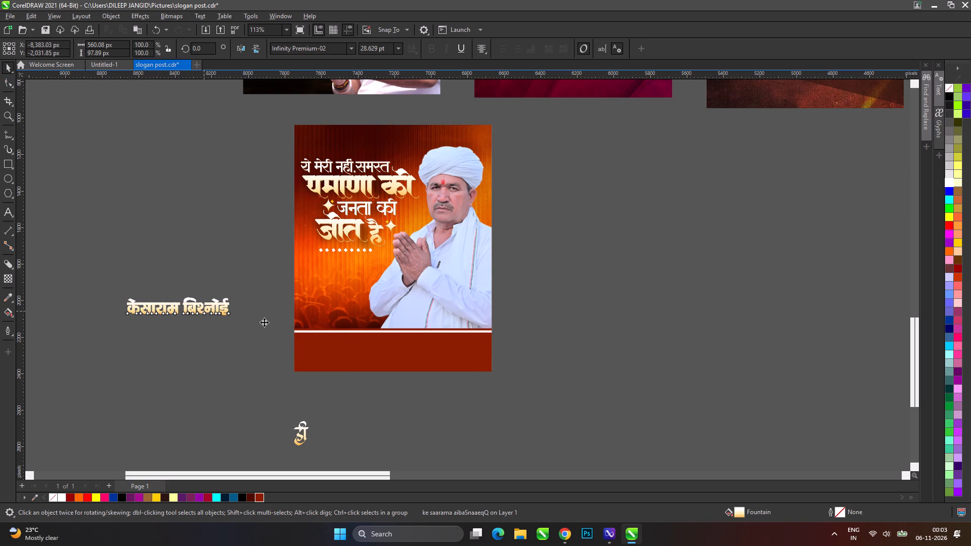
drag(264, 322, 413, 351)
shift+drag(443, 359, 456, 366)
shift+click(448, 371)
key(c)
click(435, 398)
Add artistic text in Anek Devanagari ExtraBold over the lower part of the red band, entering सरपंच followed by "paman" through Hindi transliteration.
scroll(412, 379, up, 5)
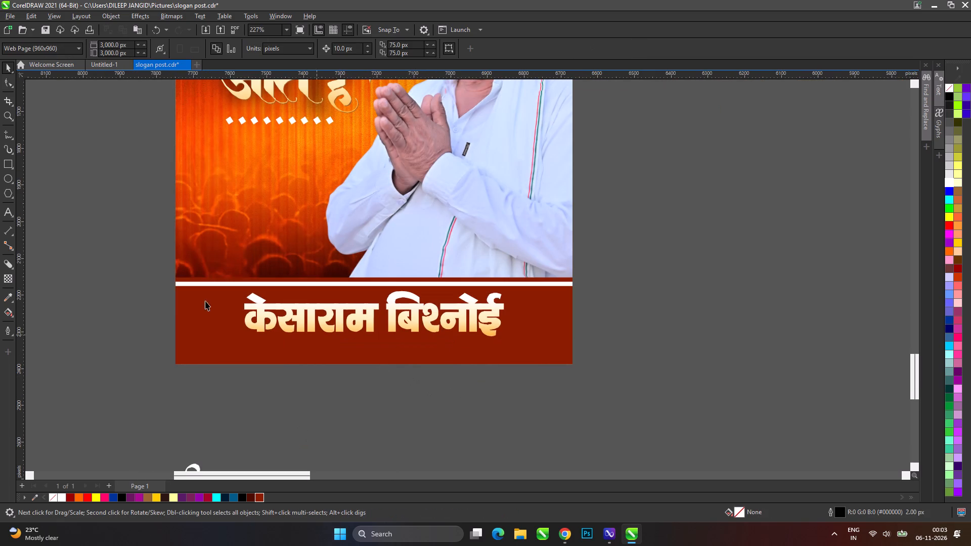
click(5, 213)
click(314, 349)
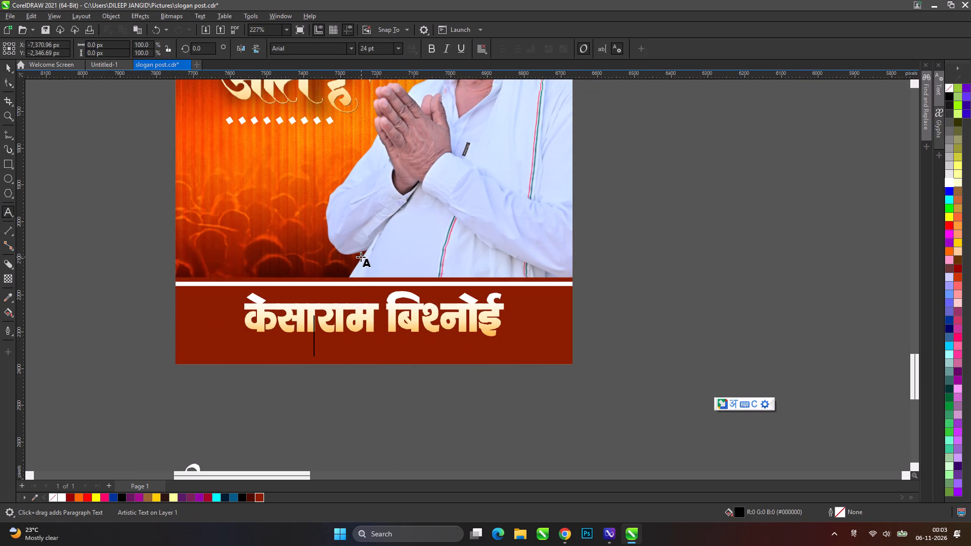
click(350, 44)
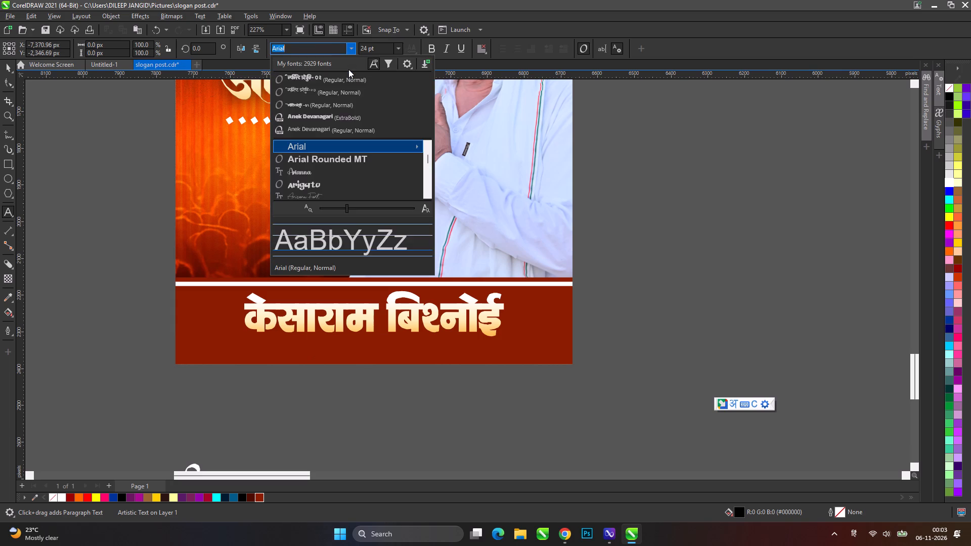
click(340, 114)
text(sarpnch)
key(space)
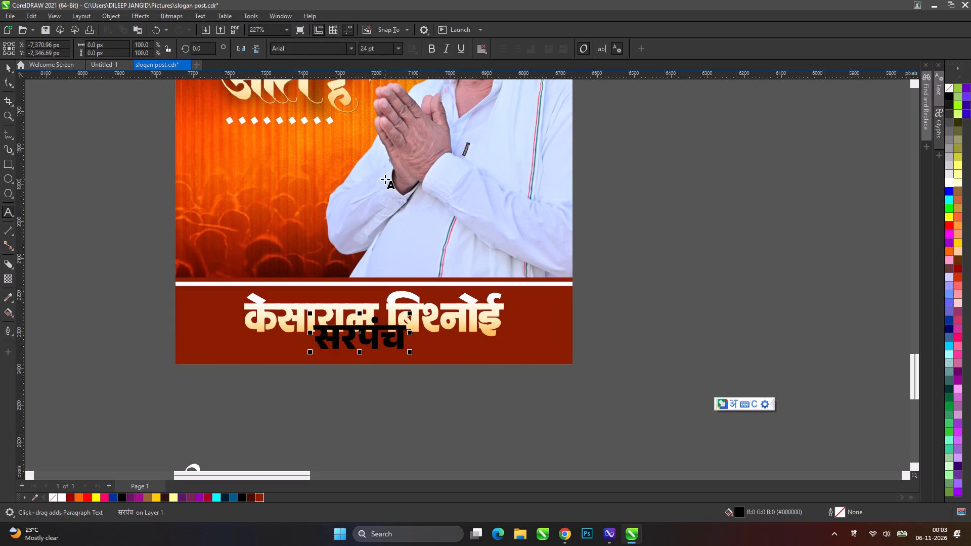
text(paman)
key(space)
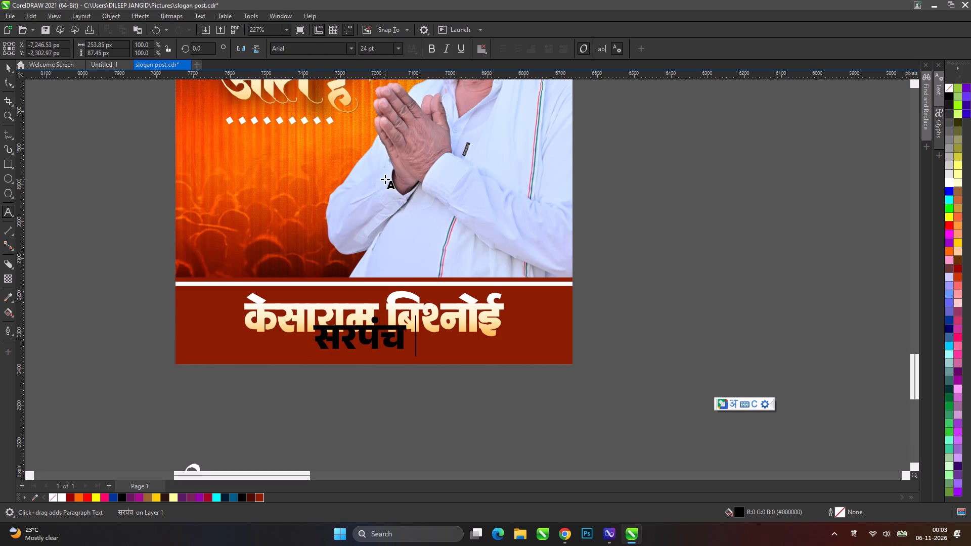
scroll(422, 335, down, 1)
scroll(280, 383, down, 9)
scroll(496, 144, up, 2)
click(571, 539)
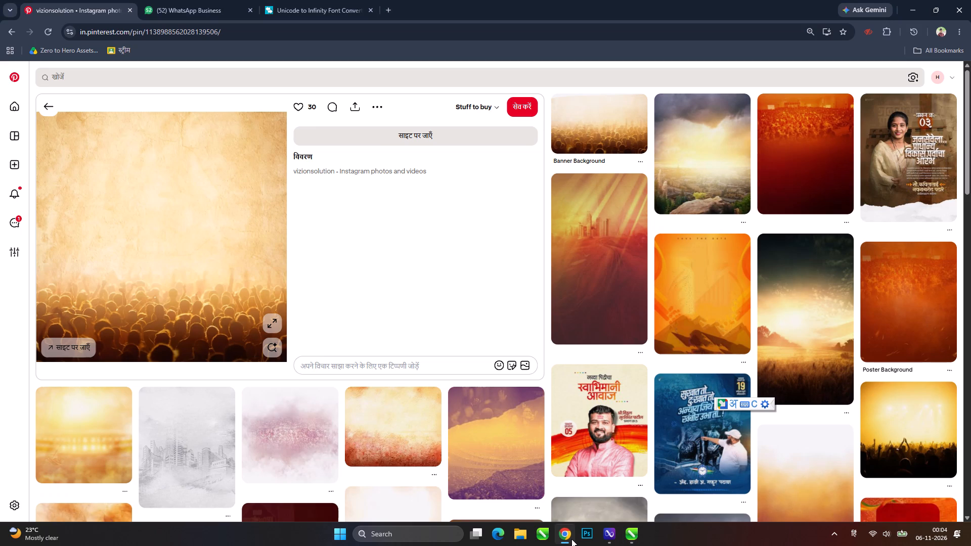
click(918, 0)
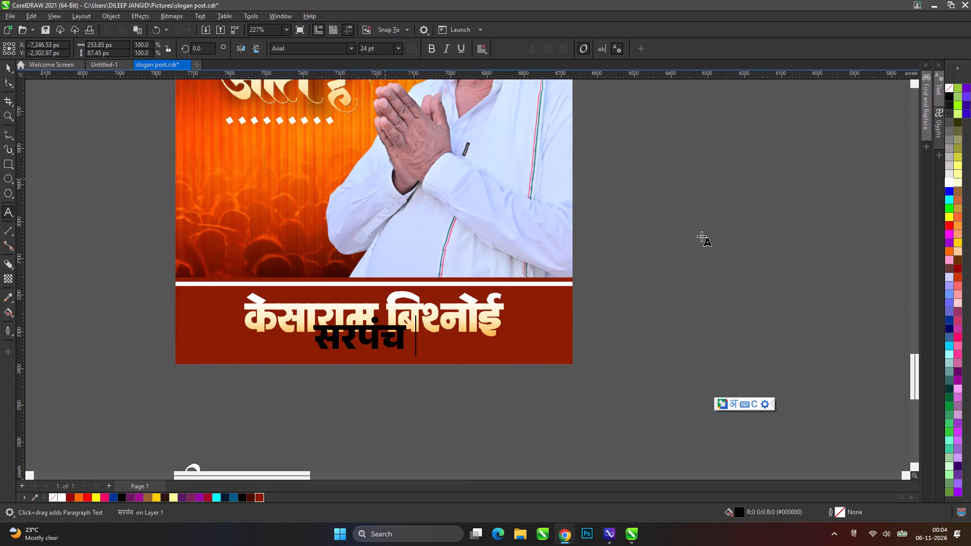
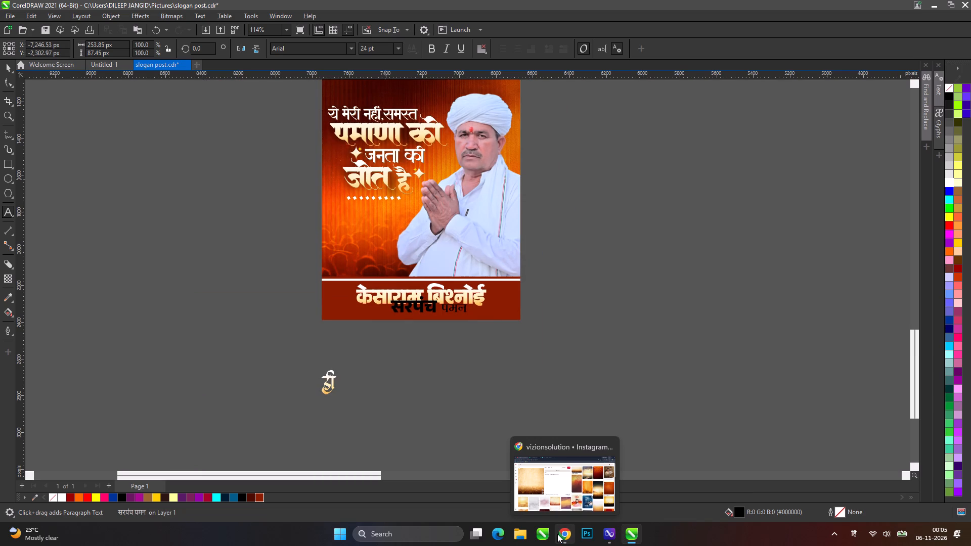
Place the text cursor inside the word पमन, before its last letter, in the सरपंच line on the red band.
click(456, 311)
scroll(456, 311, up, 4)
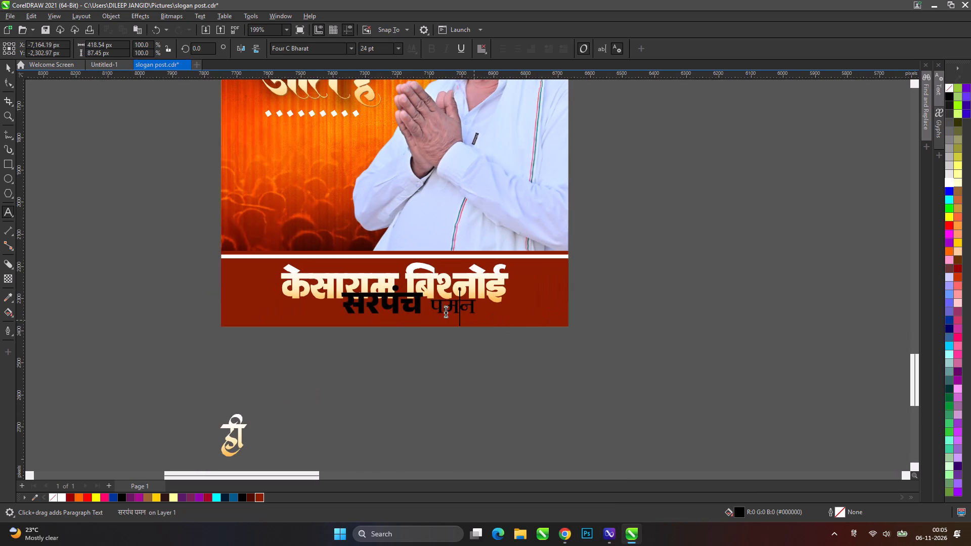
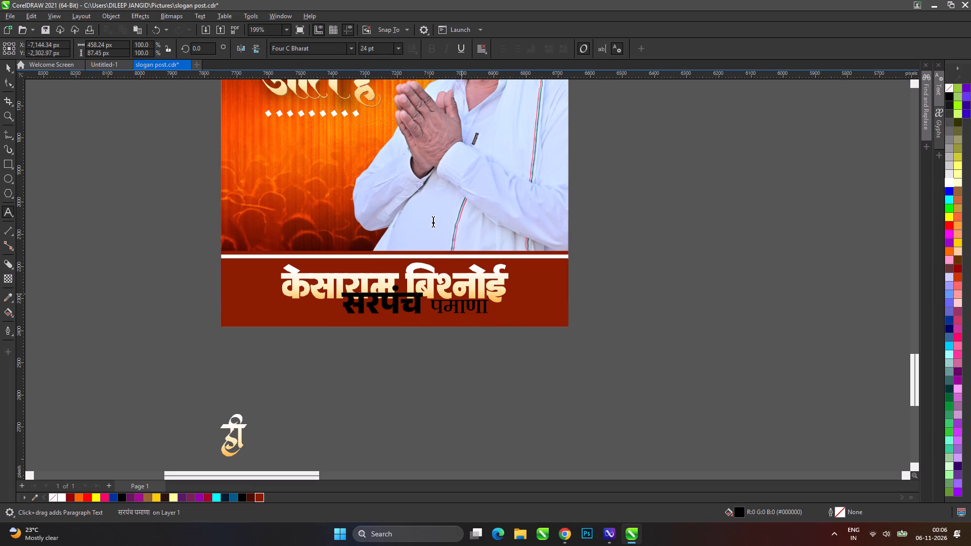
Apply the Anek Devanagari font to the whole सरपंच पमाणा text line so both words match.
click(352, 50)
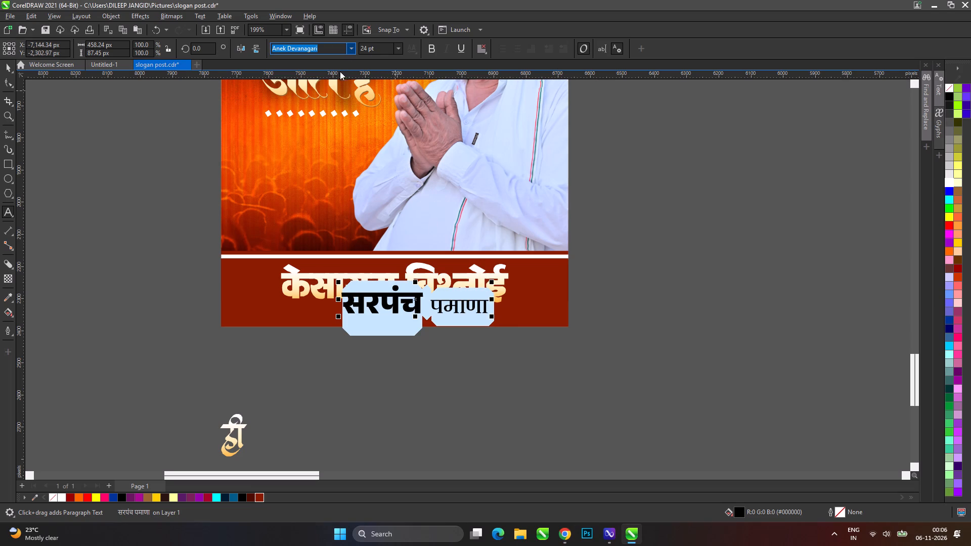
click(337, 77)
Colour the सरपंच पमाणा title line white, shrink it to about 307 px wide, and place it centred beneath the name on the red band.
click(6, 71)
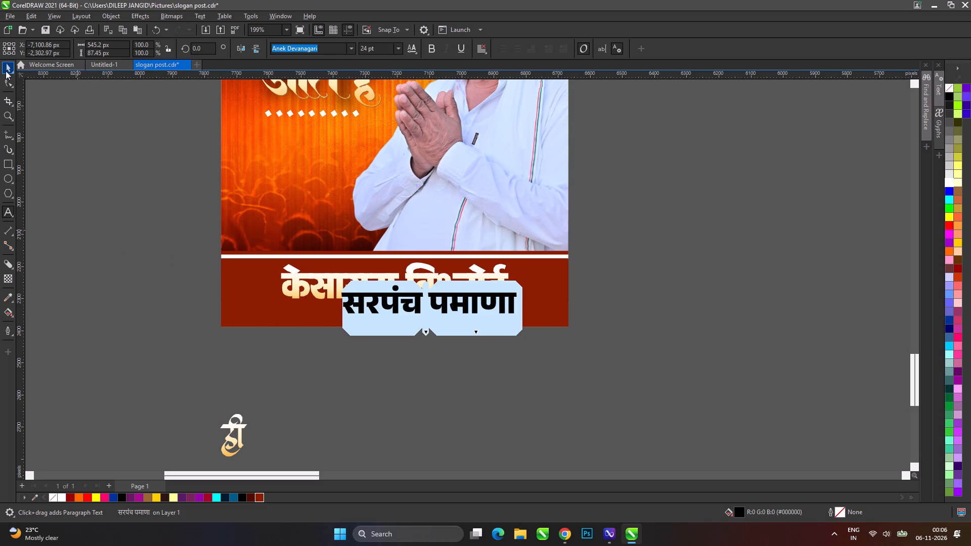
click(947, 181)
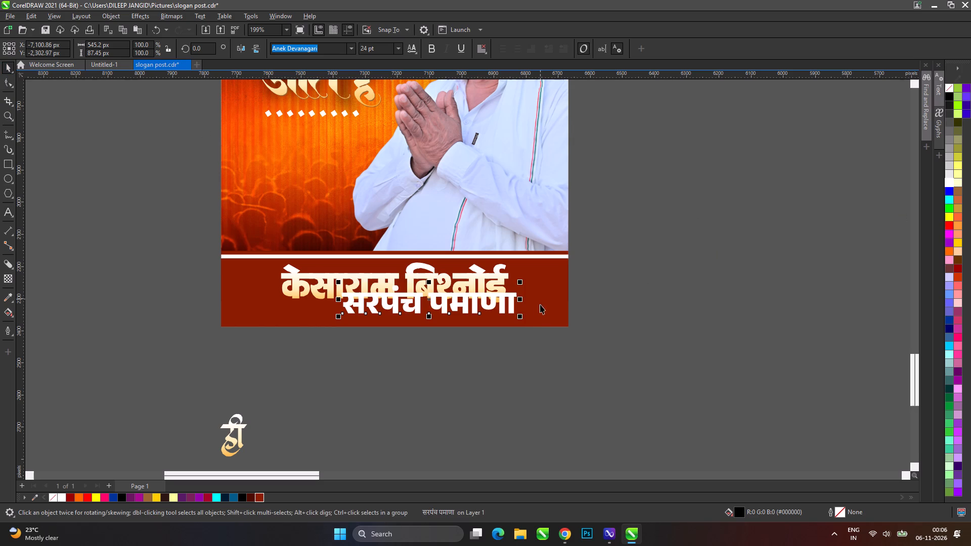
shift+drag(522, 316, 495, 317)
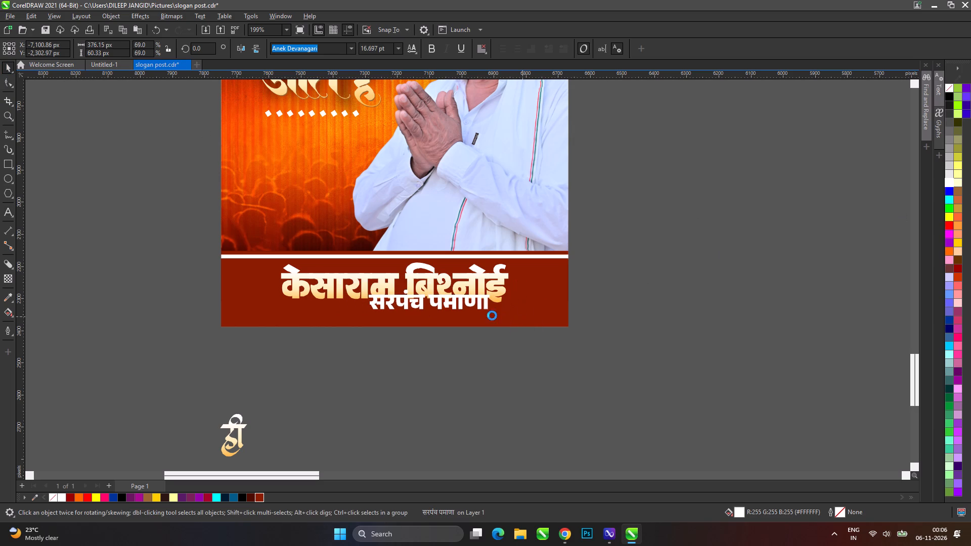
drag(467, 300, 434, 311)
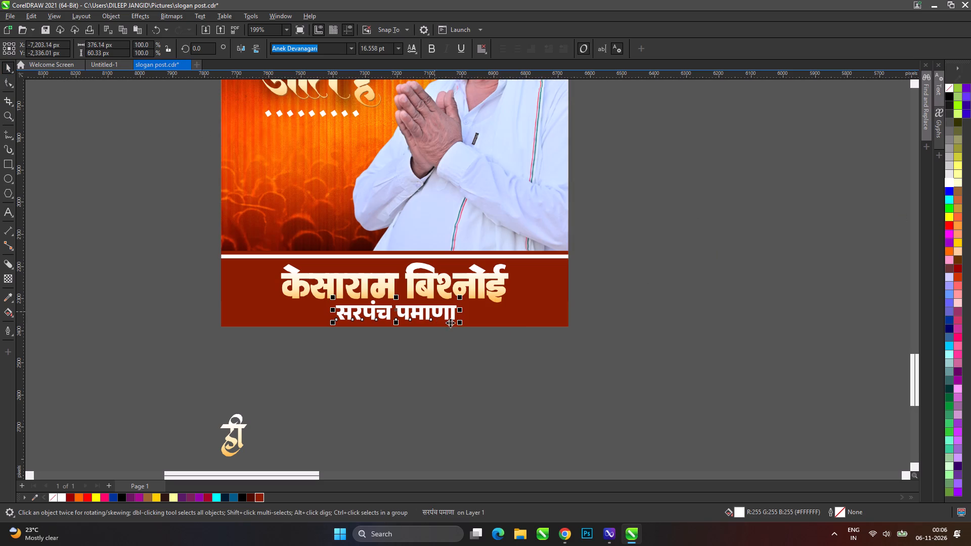
shift+drag(461, 324, 450, 324)
click(450, 351)
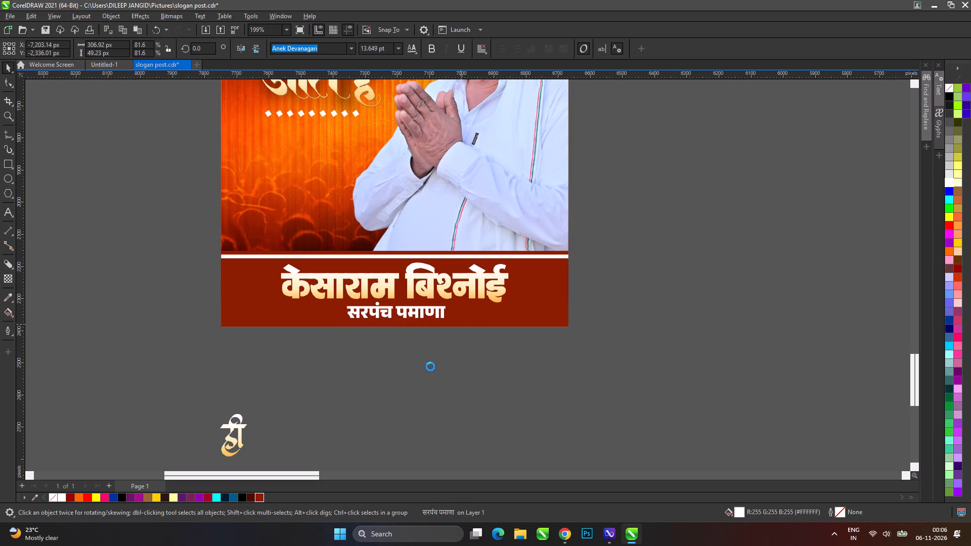
Select the complete orange poster with its name and title, and export only it as JPEG slogan post.jpg at 200% size.
scroll(417, 377, down, 10)
drag(482, 369, 366, 283)
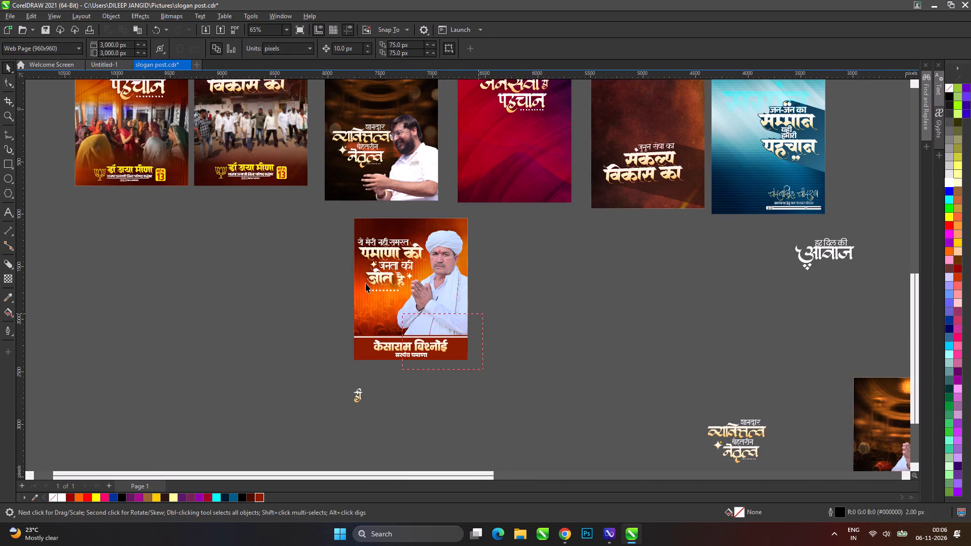
drag(366, 283, 312, 208)
key(ctrl+e)
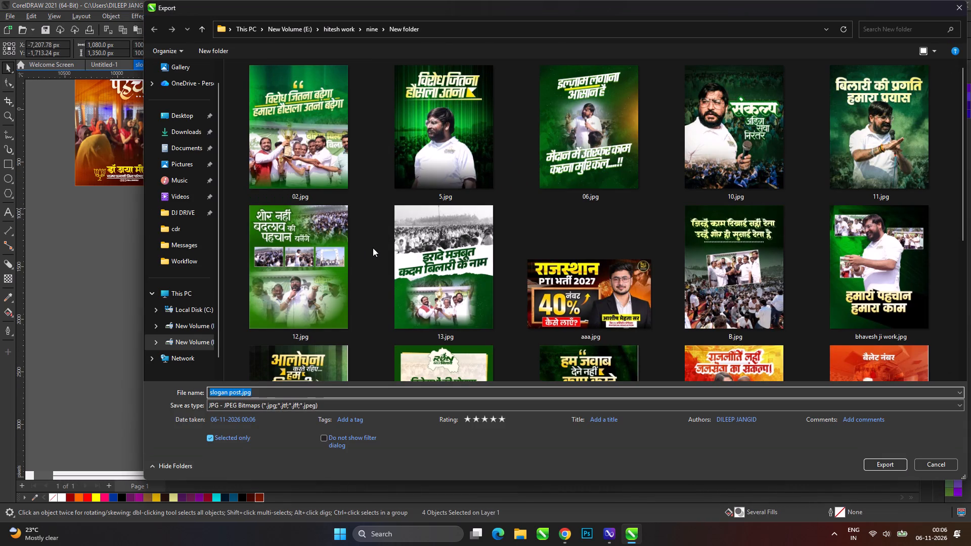
key(Return)
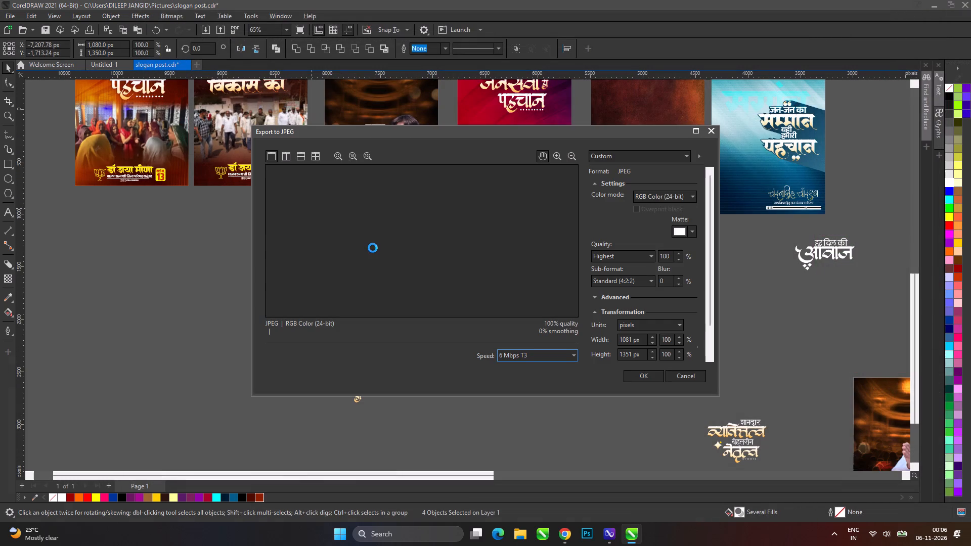
double_click(665, 342)
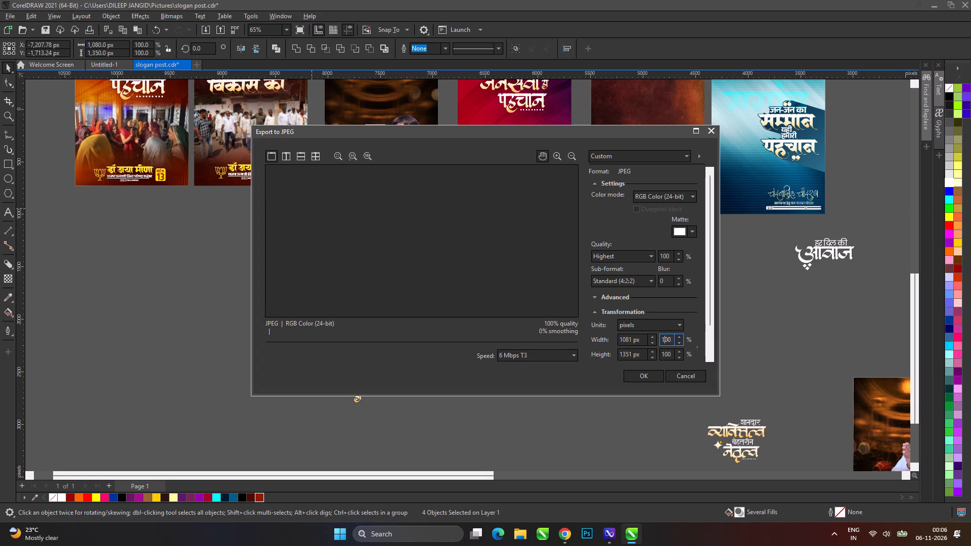
text(200)
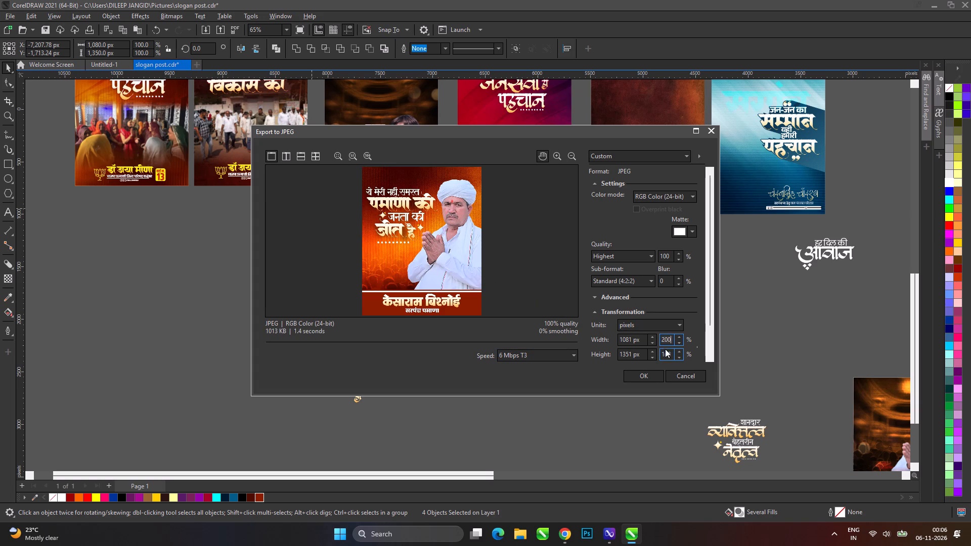
click(666, 356)
click(650, 375)
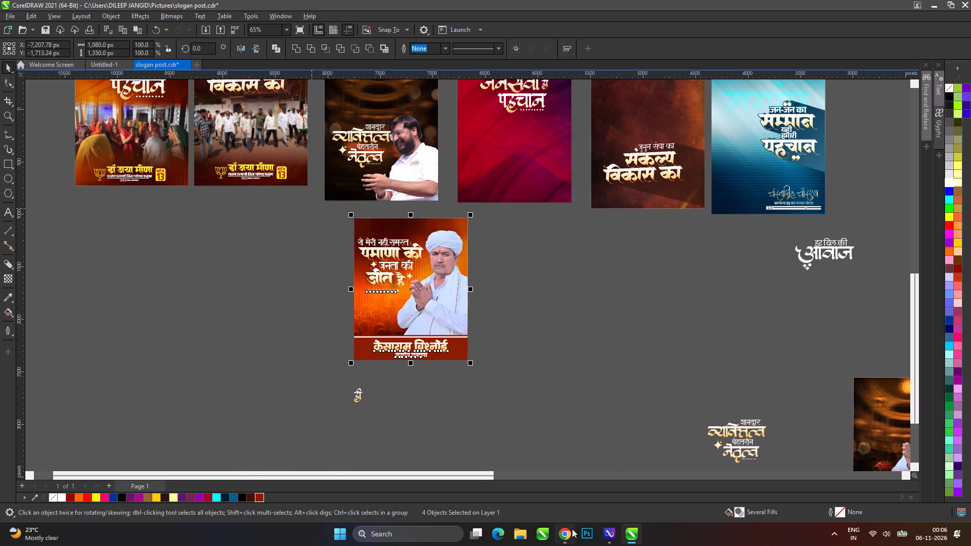